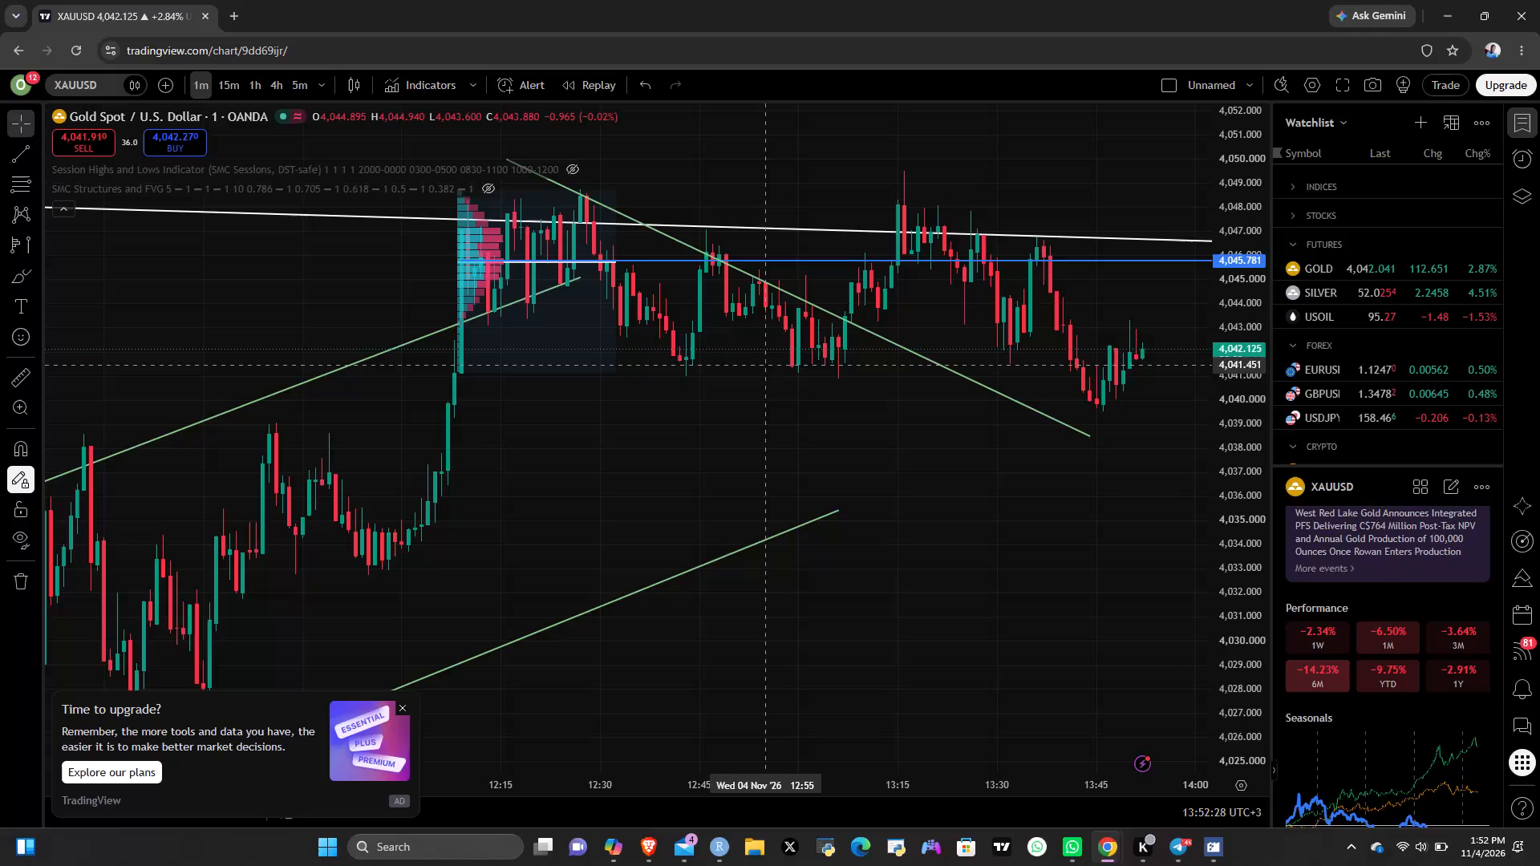
Change the XAUUSD chart type from candles to Line.
left_click(353, 87)
left_click(362, 245)
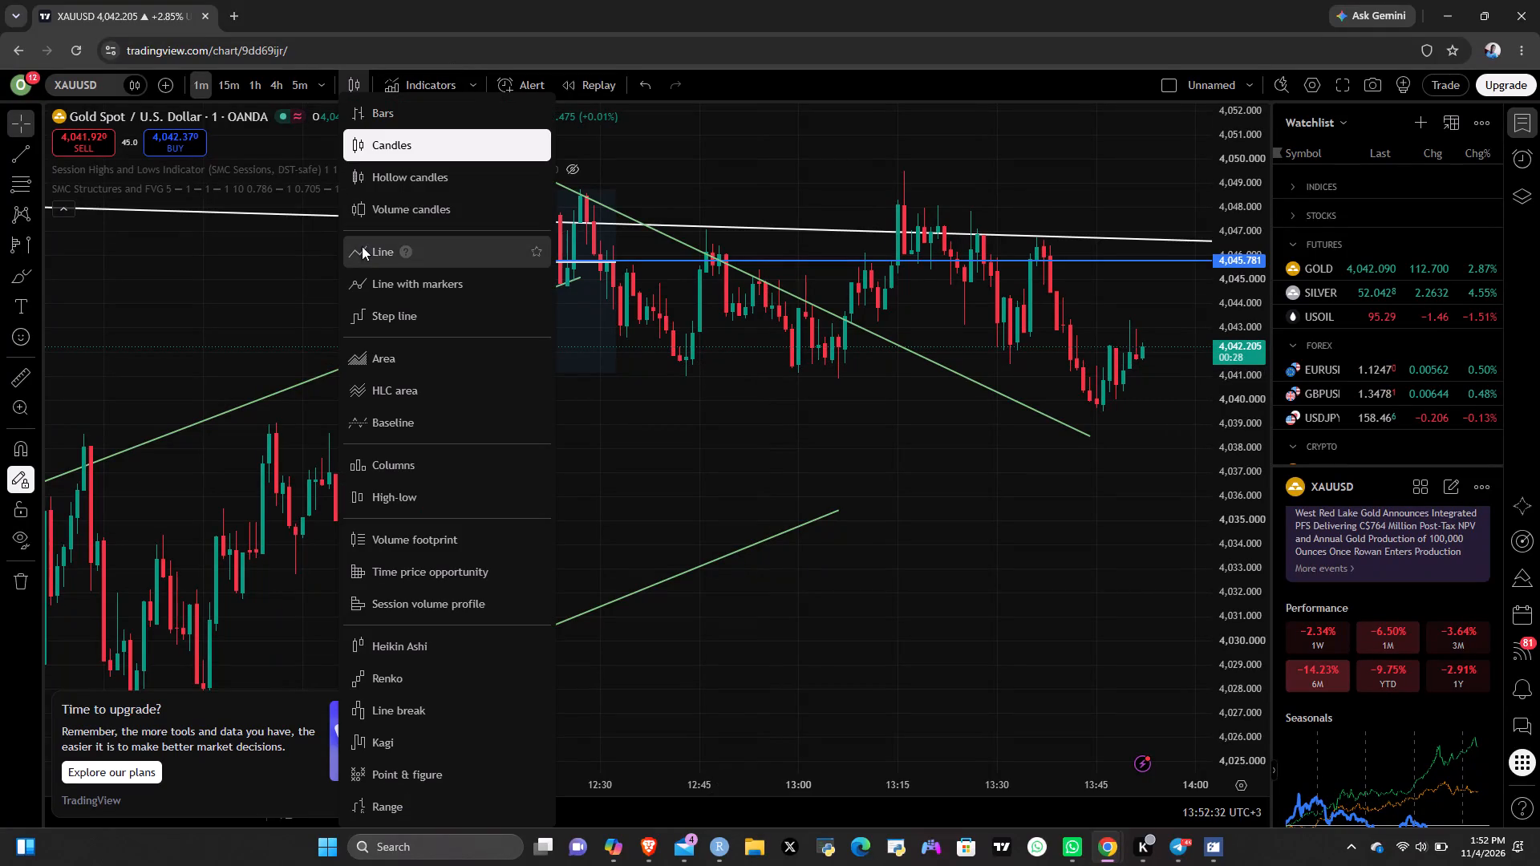
Draw a descending trend line above the recent highs, from about 4,048.2 at 13:25 to about 4,041.7 at 14:04.
left_click_drag(873, 477, 841, 455)
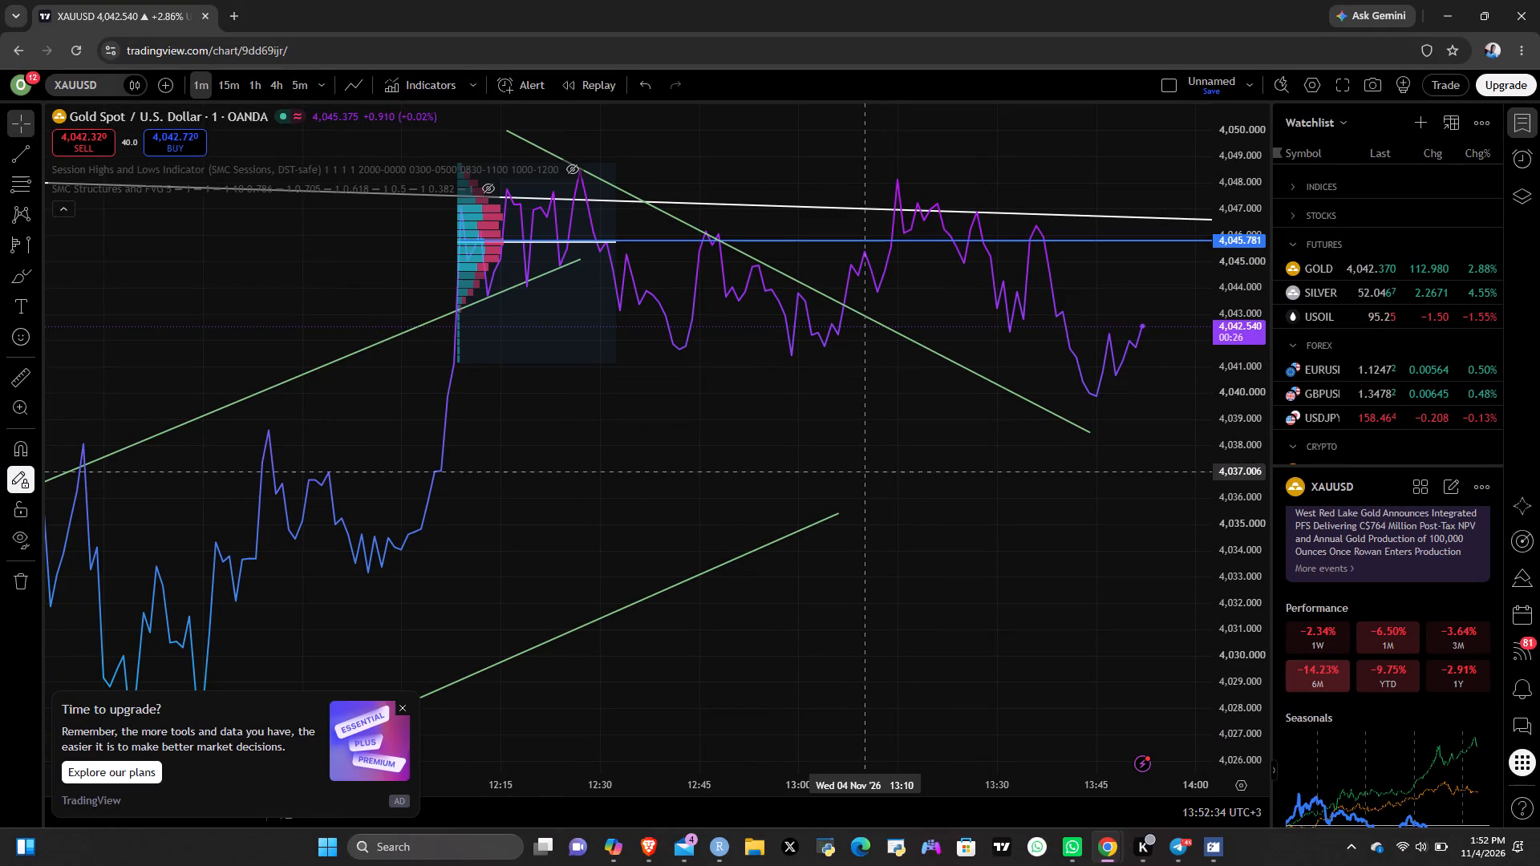
left_click_drag(841, 455, 701, 411)
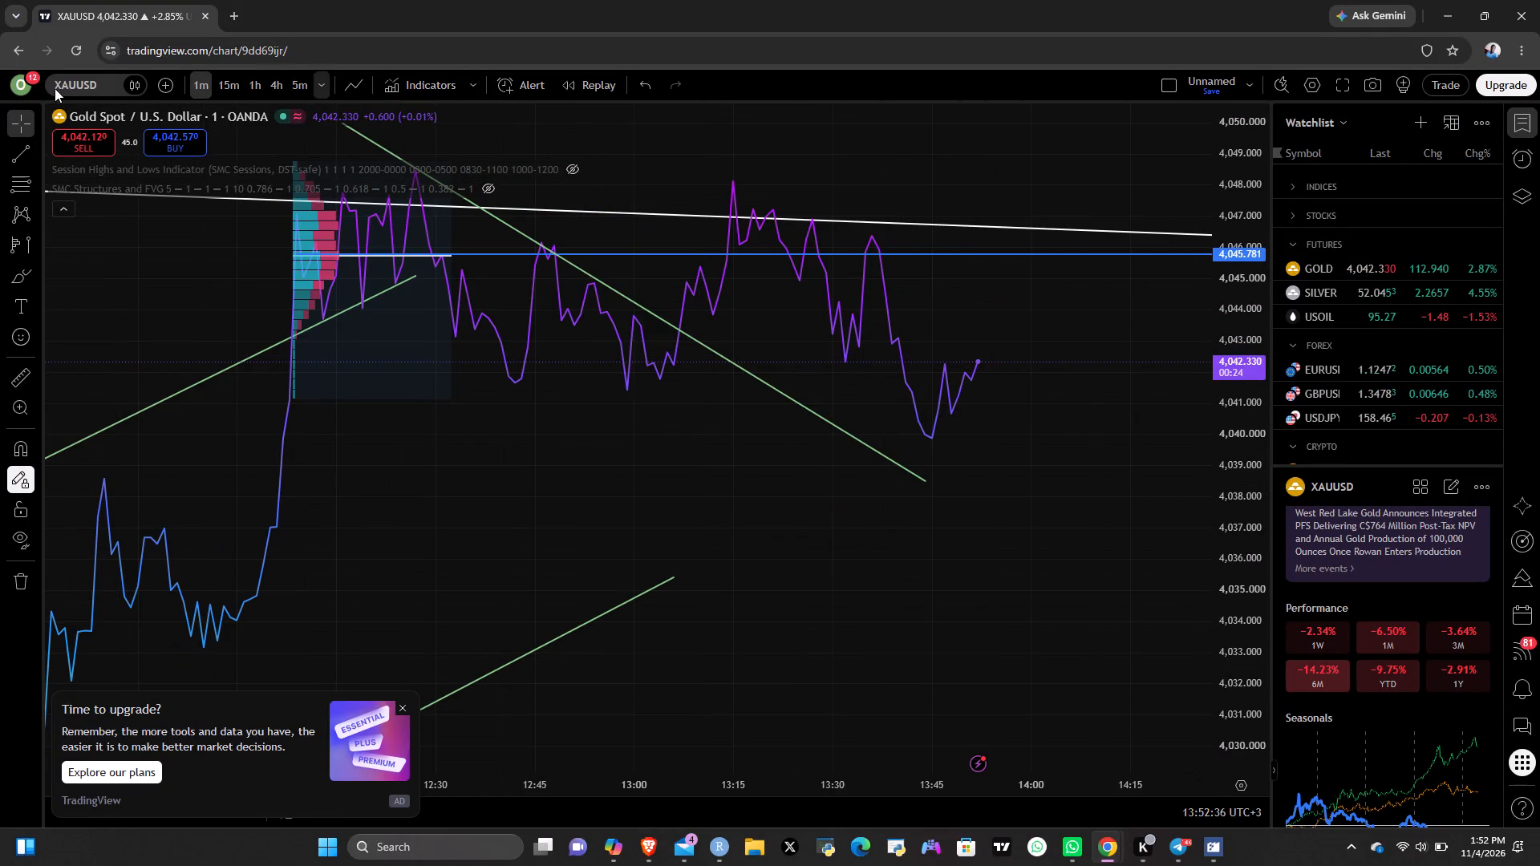
left_click(37, 152)
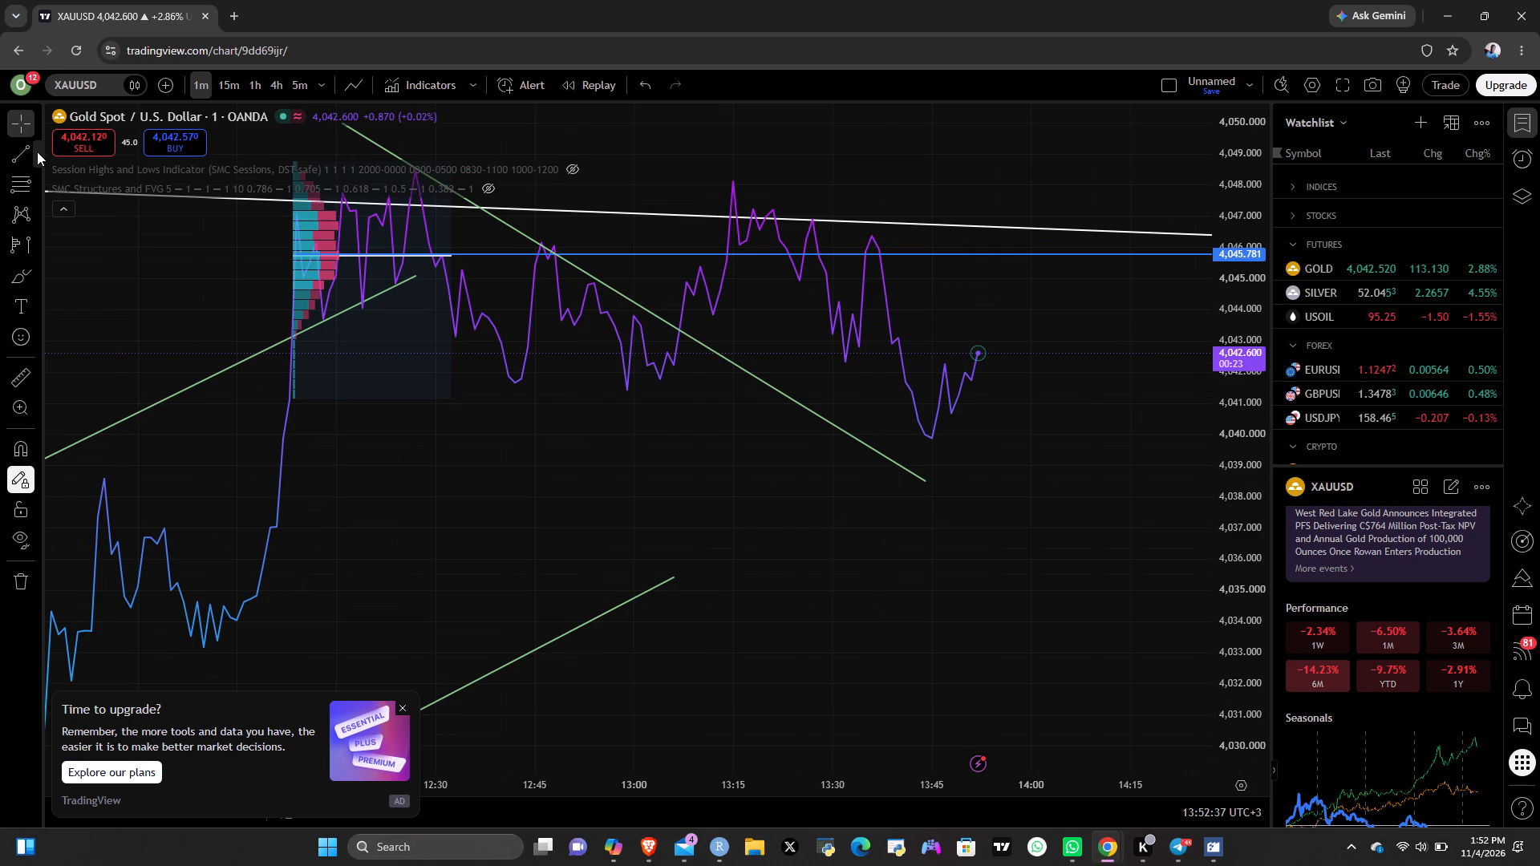
left_click_drag(66, 176, 80, 179)
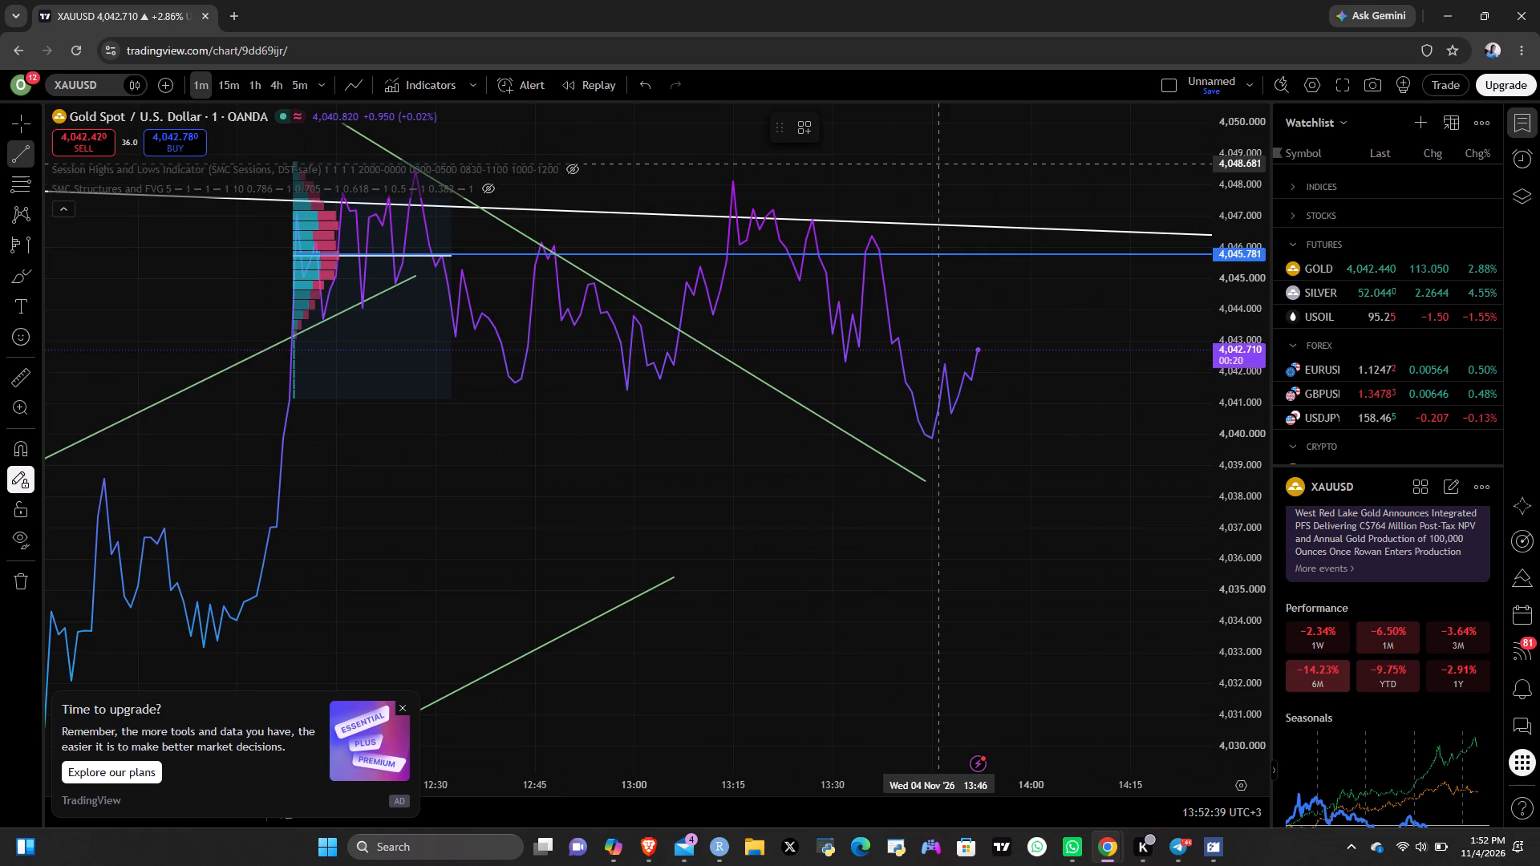
left_click(800, 179)
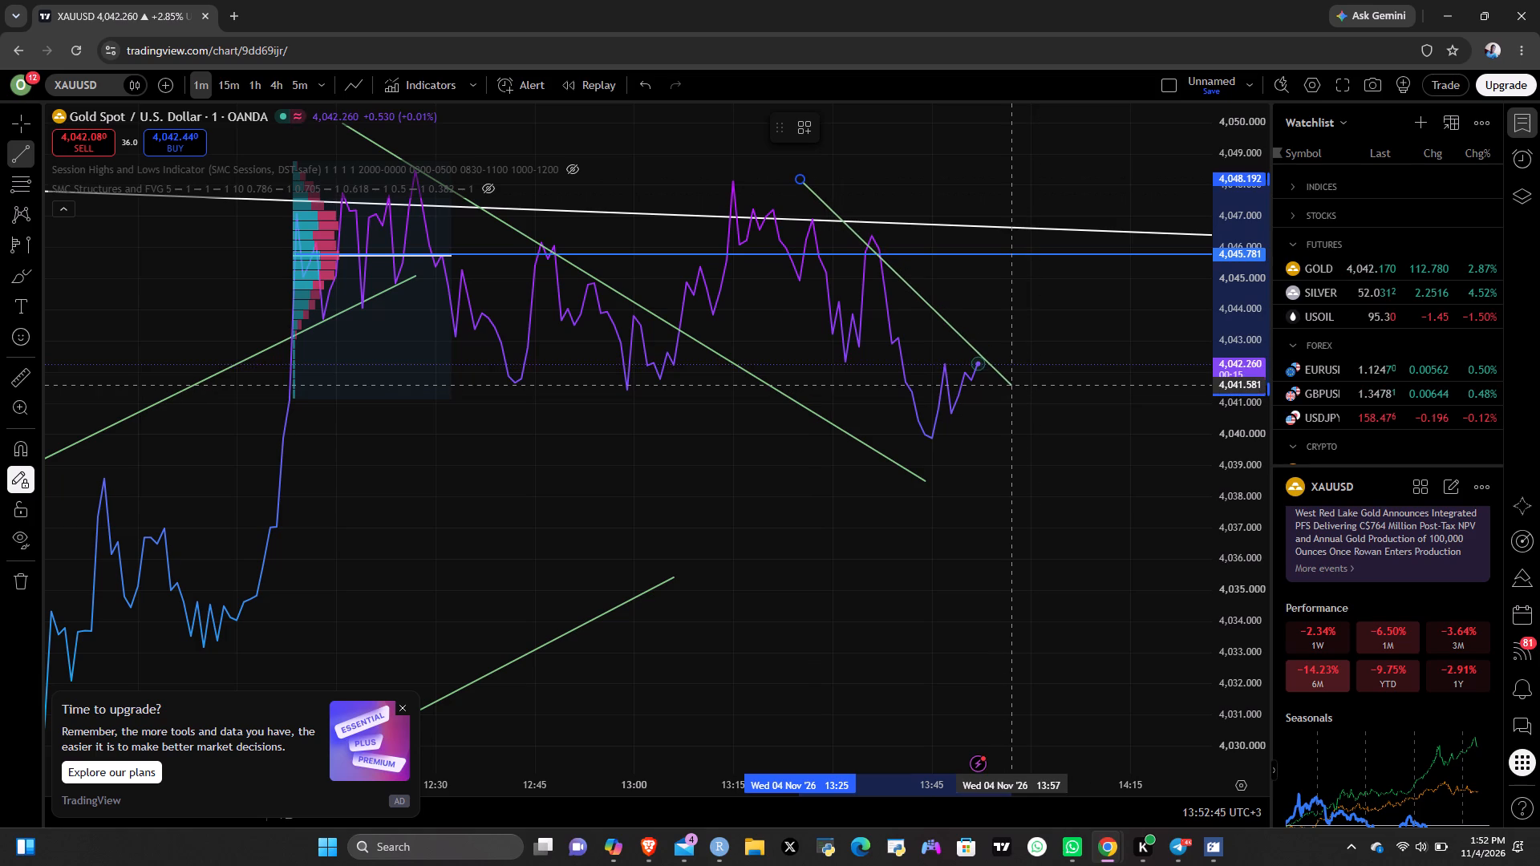
left_click(1055, 380)
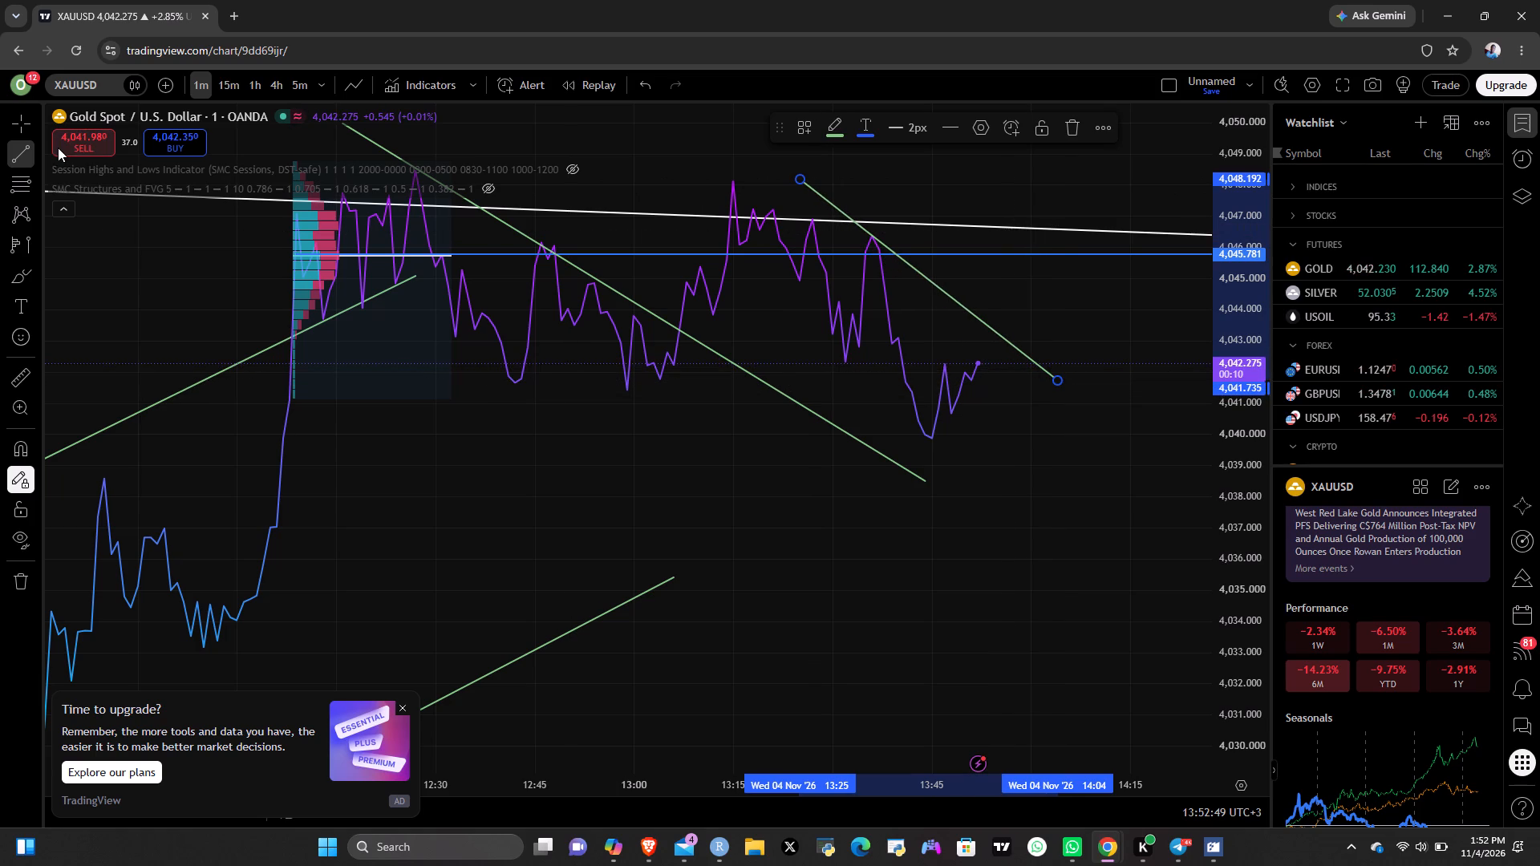
Draw a second descending trend line under the recent lows, from about 4,046.9 at 13:11 to about 4,036.5 at 14:00.
left_click(708, 221)
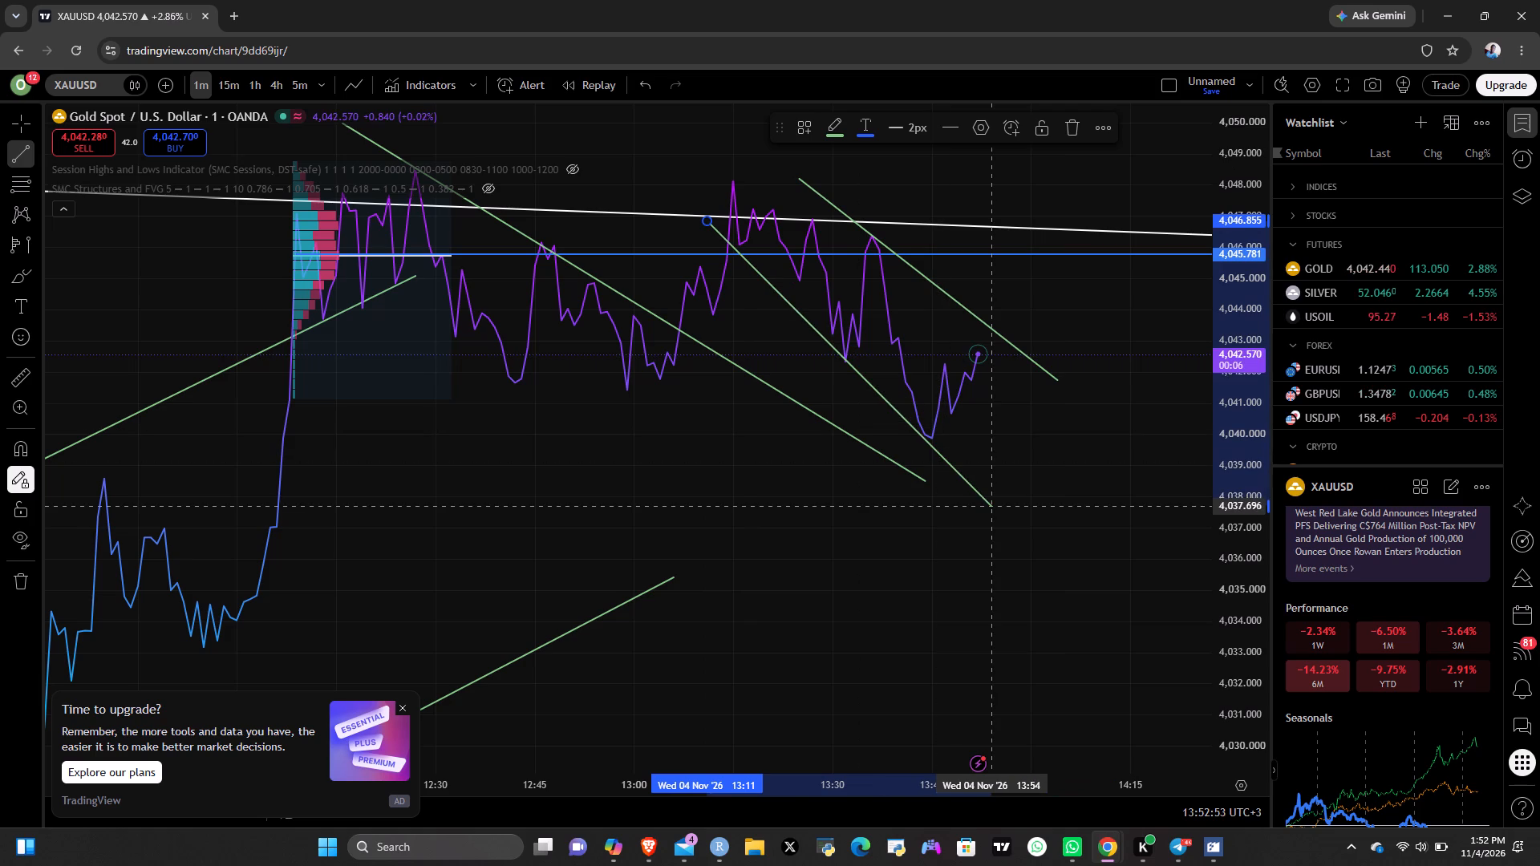
left_click(1029, 542)
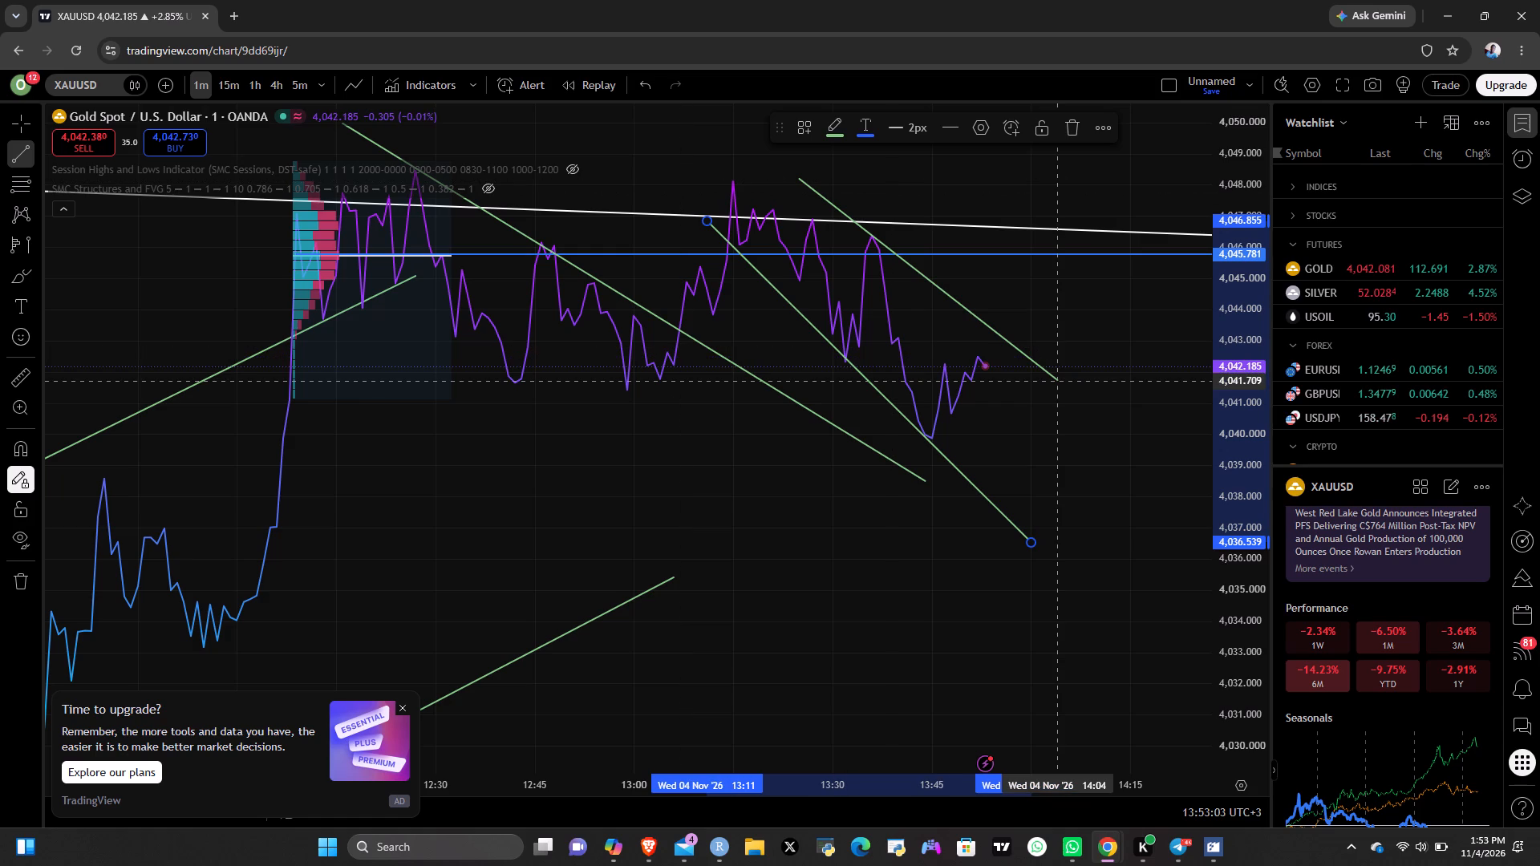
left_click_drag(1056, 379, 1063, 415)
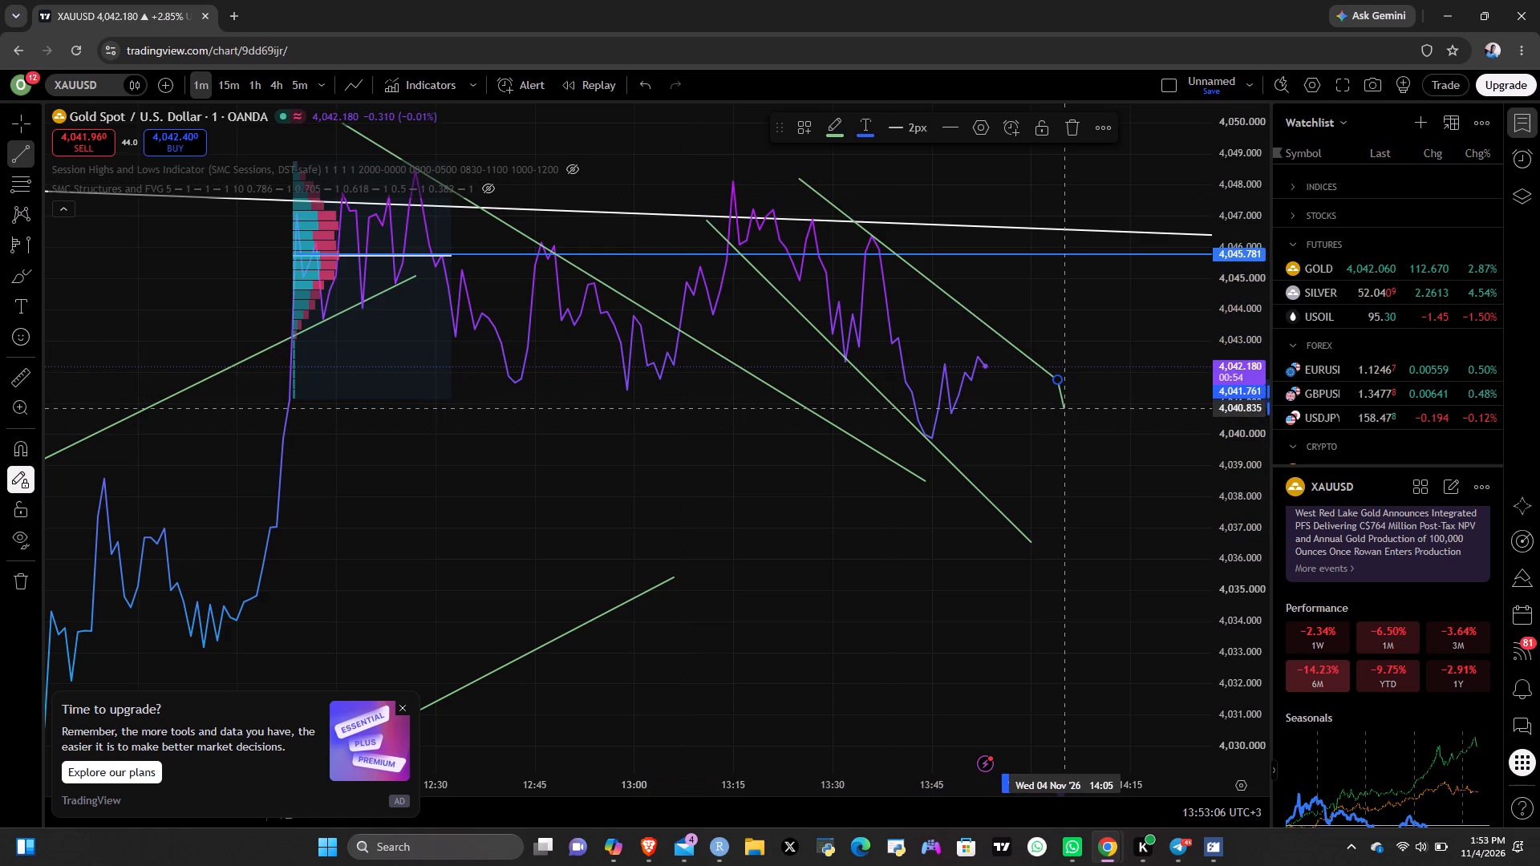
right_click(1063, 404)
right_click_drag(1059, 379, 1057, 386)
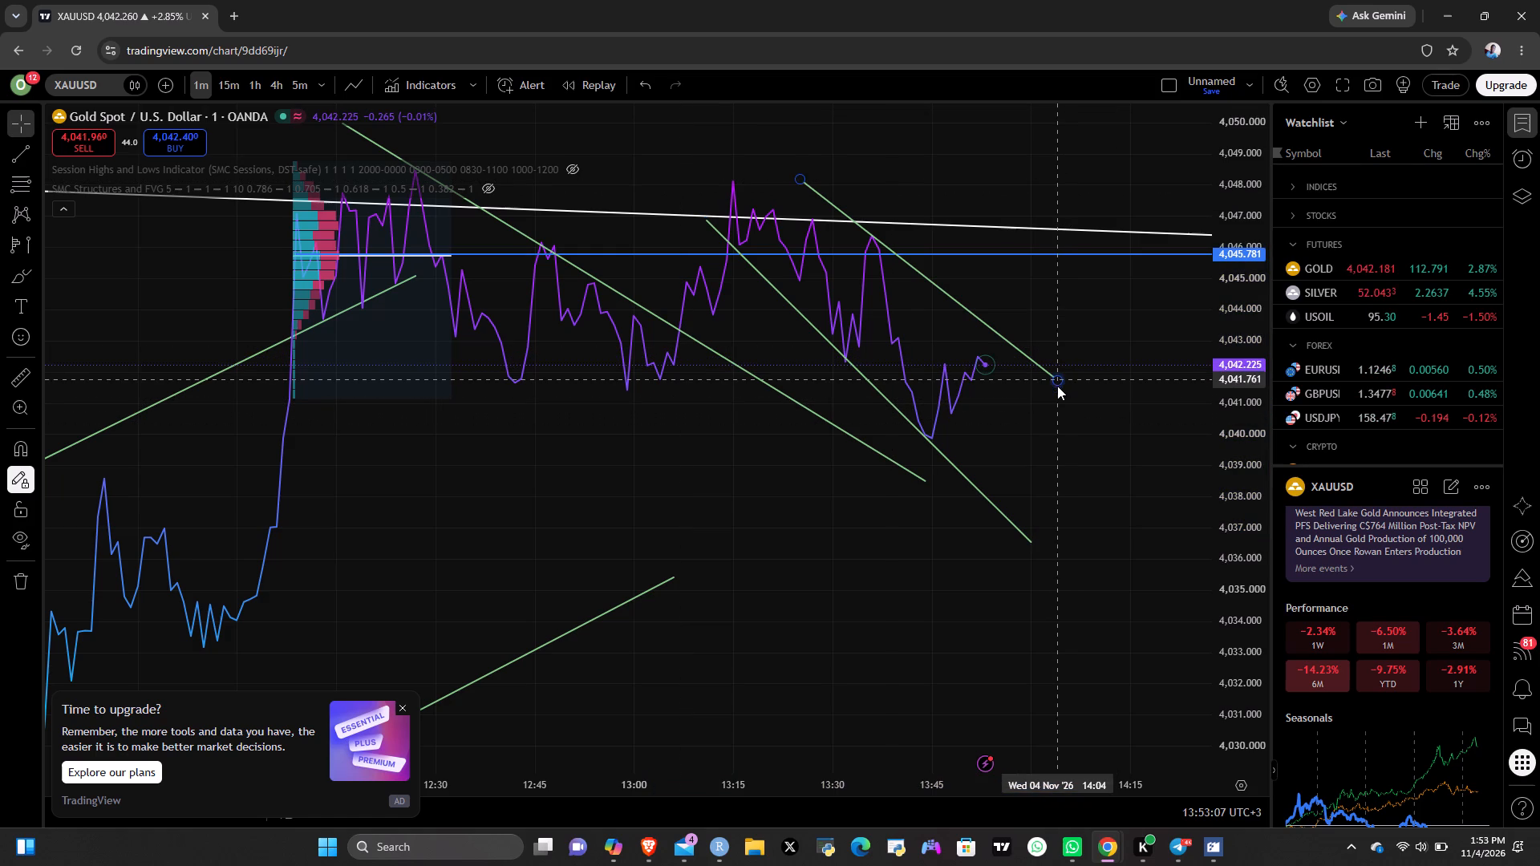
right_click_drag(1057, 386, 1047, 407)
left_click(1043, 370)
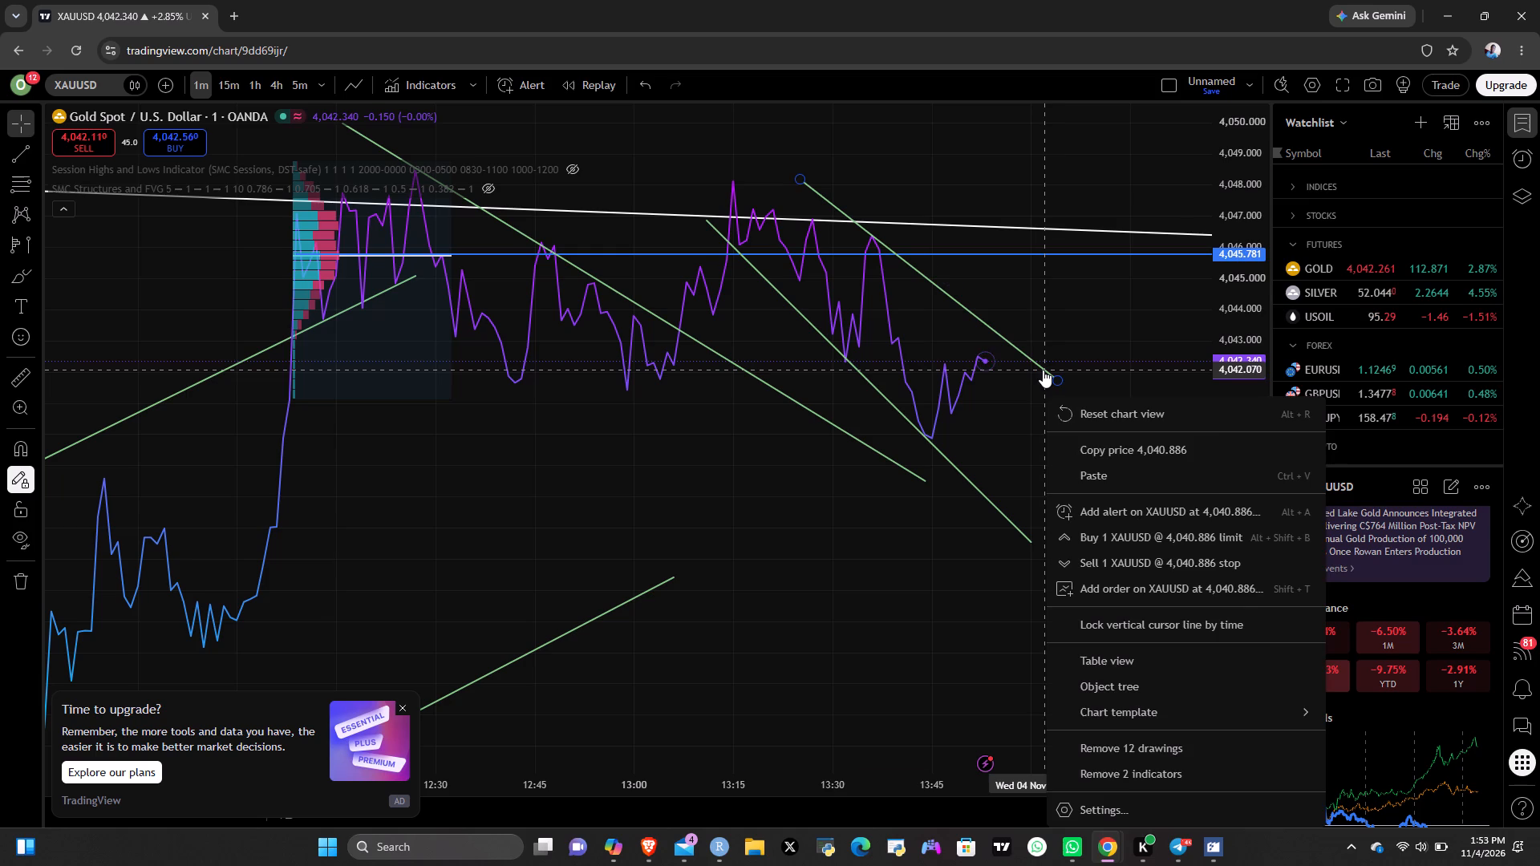
Adjust the upper descending trend line to run from about 4,049.5 at 13:21 to about 4,039.1 at 14:11, along the swing highs.
left_click_drag(1044, 369, 1035, 378)
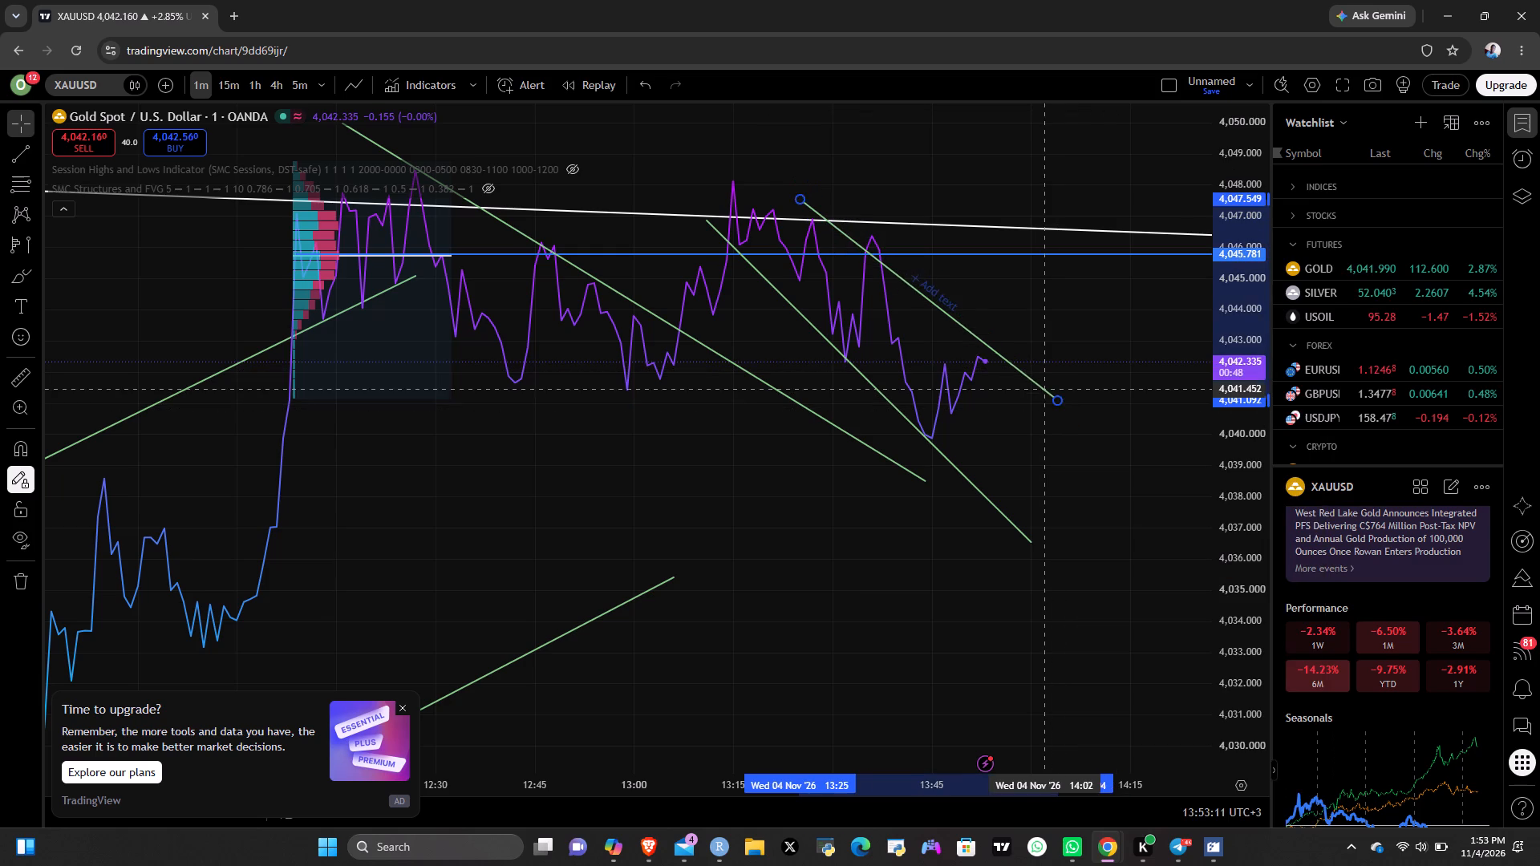
left_click_drag(1035, 378, 1034, 374)
left_click_drag(788, 184, 788, 172)
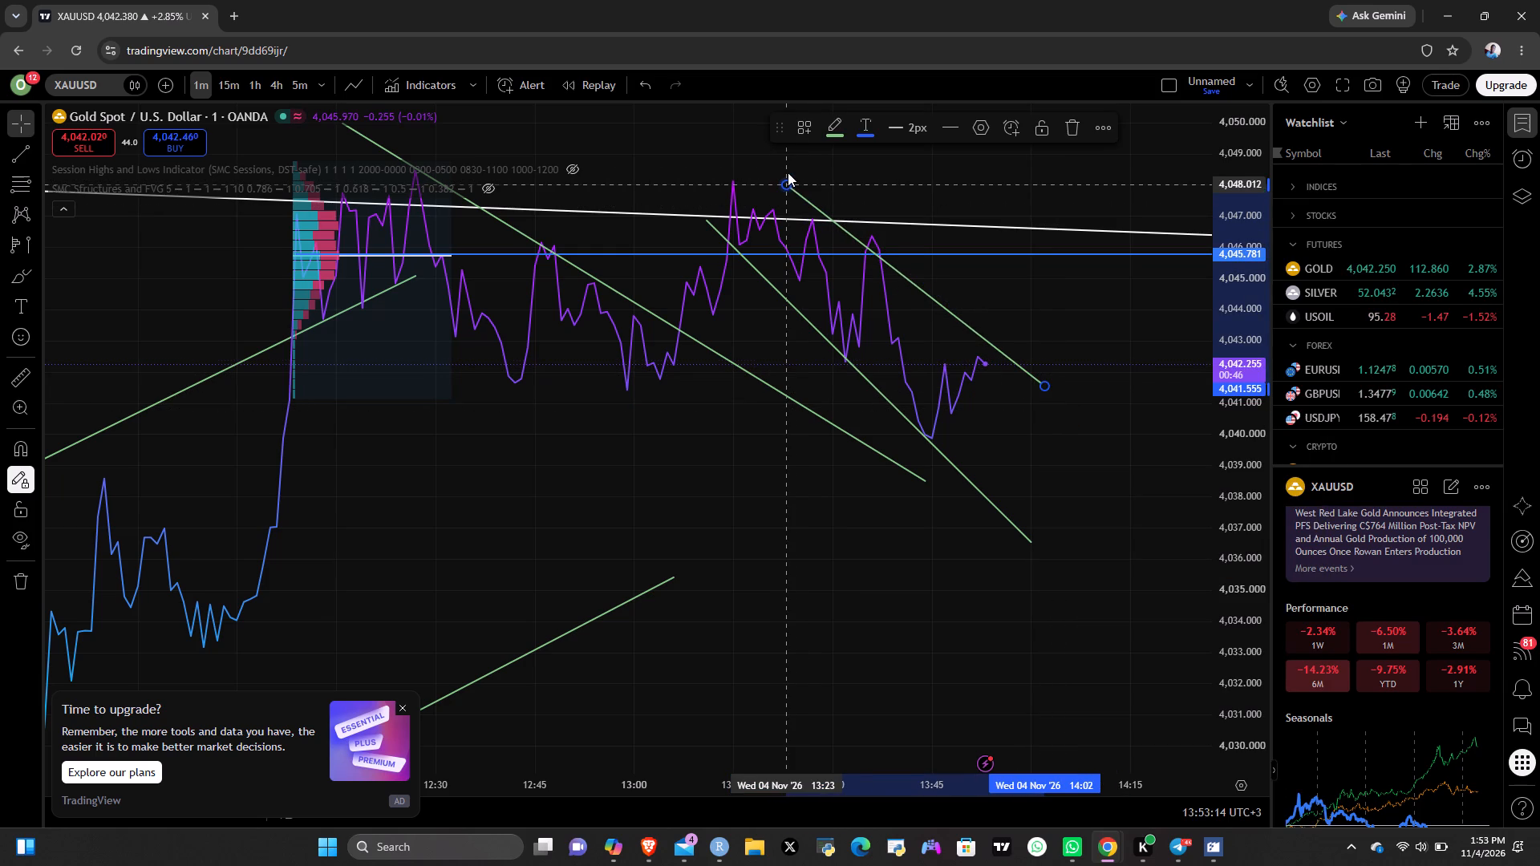
left_click_drag(788, 172, 790, 165)
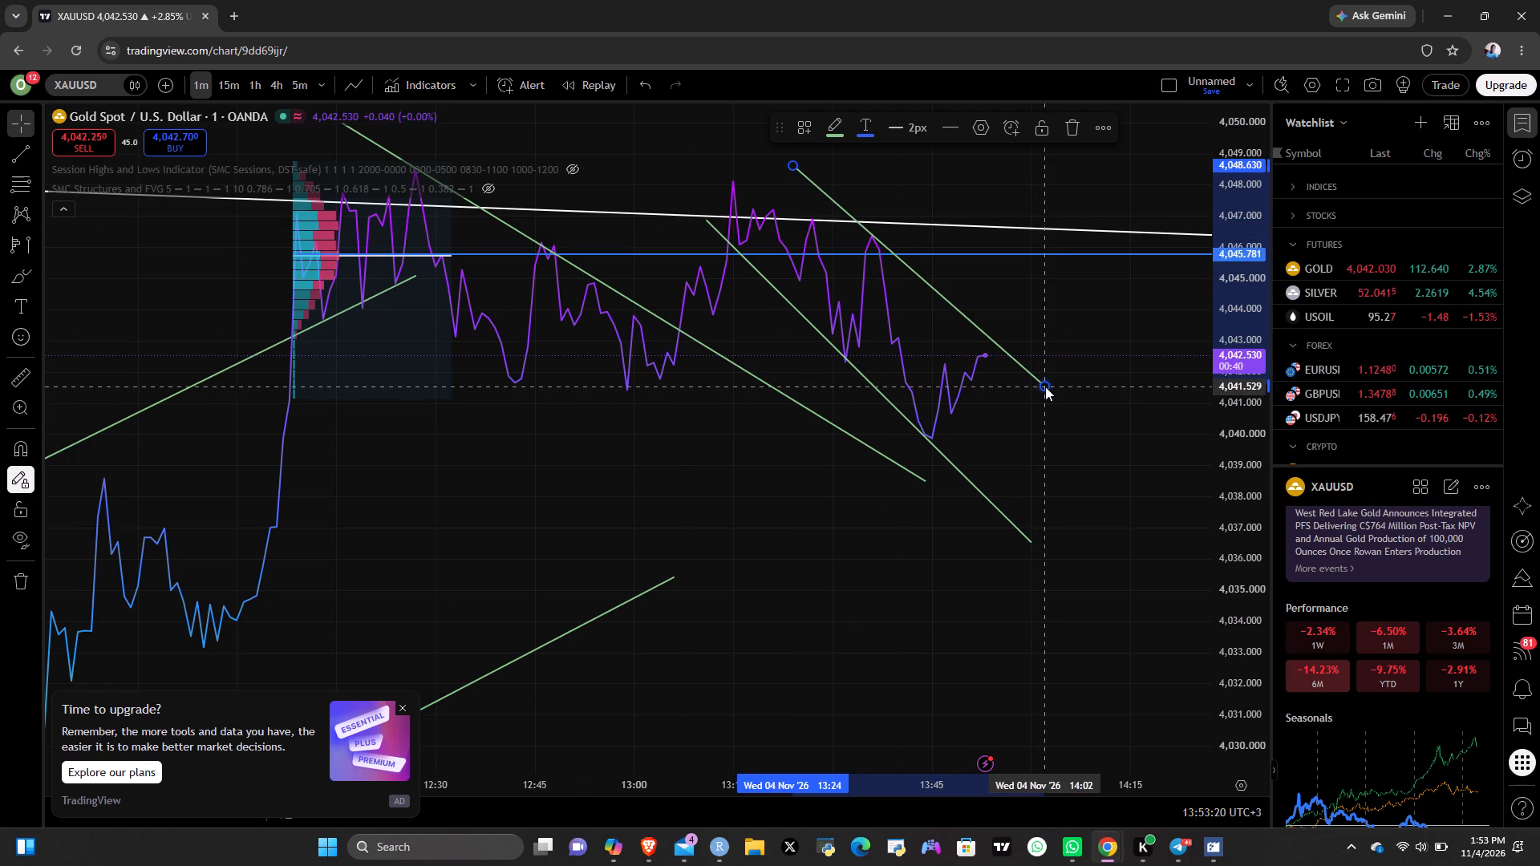
left_click_drag(1045, 386, 1104, 463)
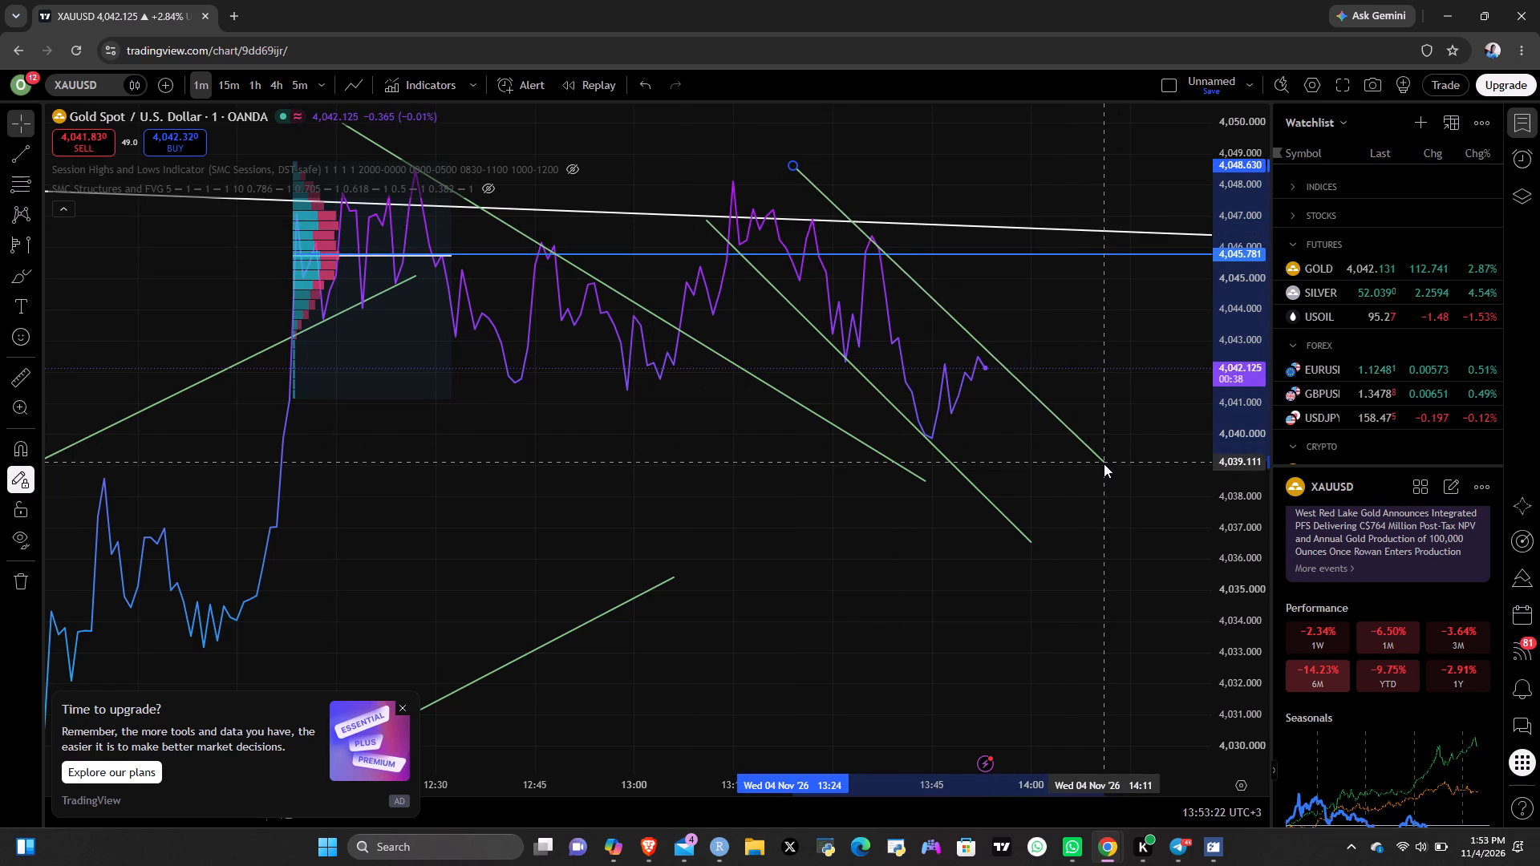
left_click_drag(1104, 463, 1102, 463)
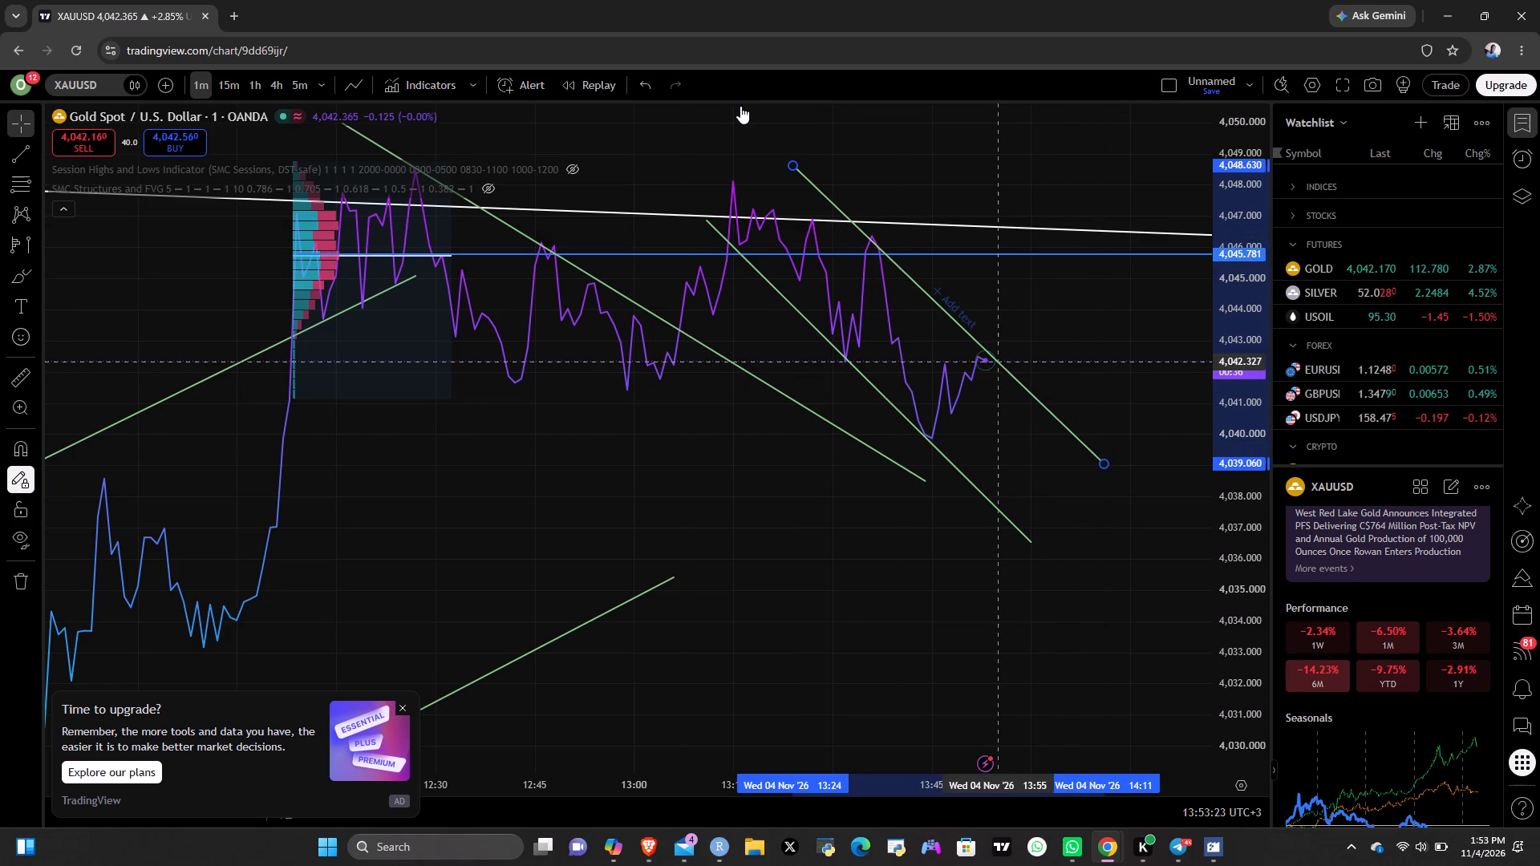
left_click_drag(790, 162, 788, 153)
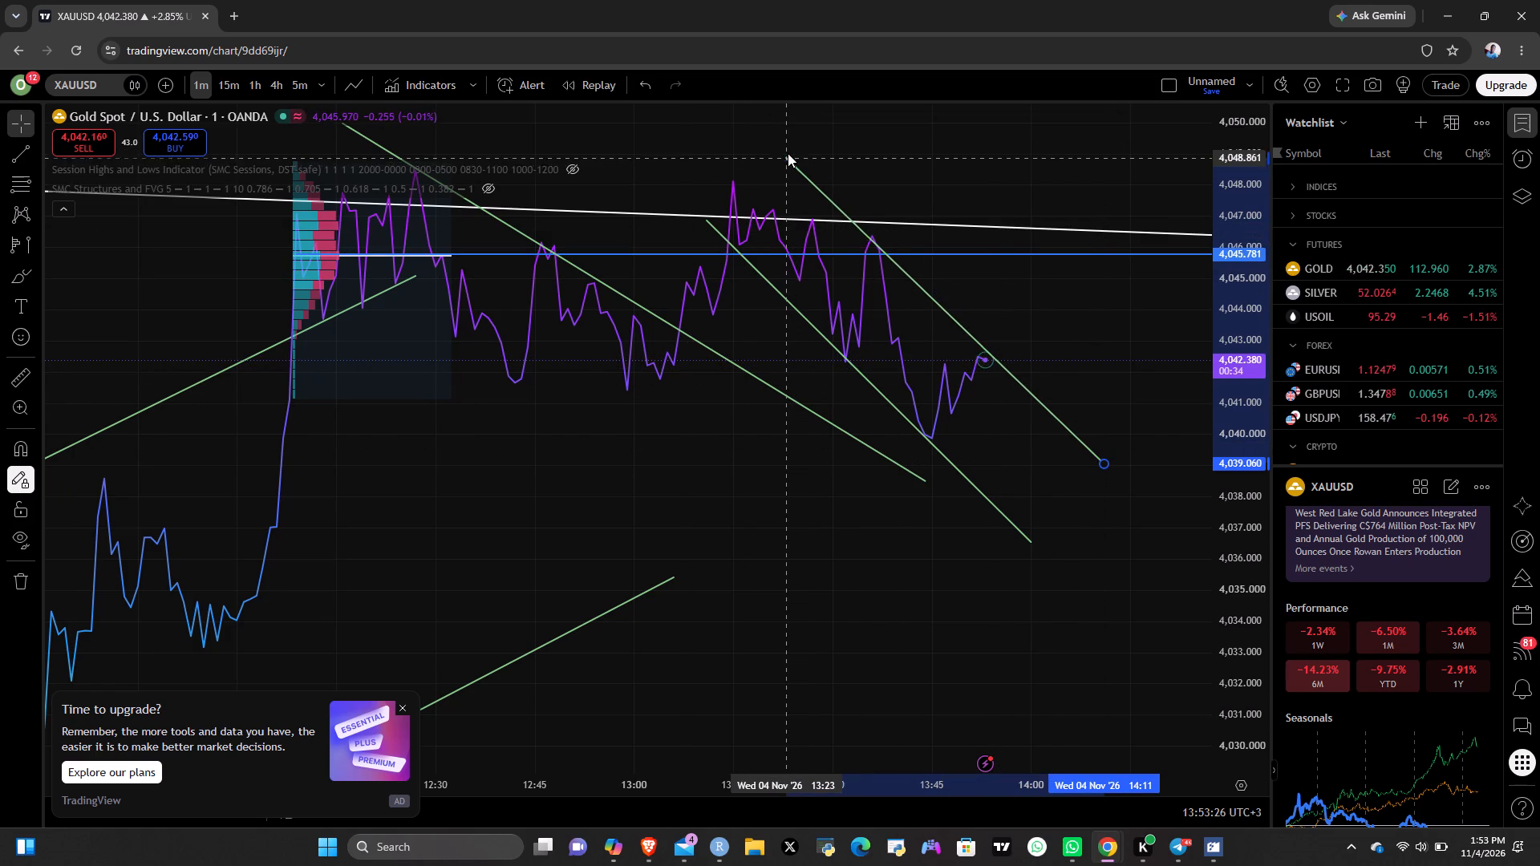
left_click_drag(788, 153, 768, 136)
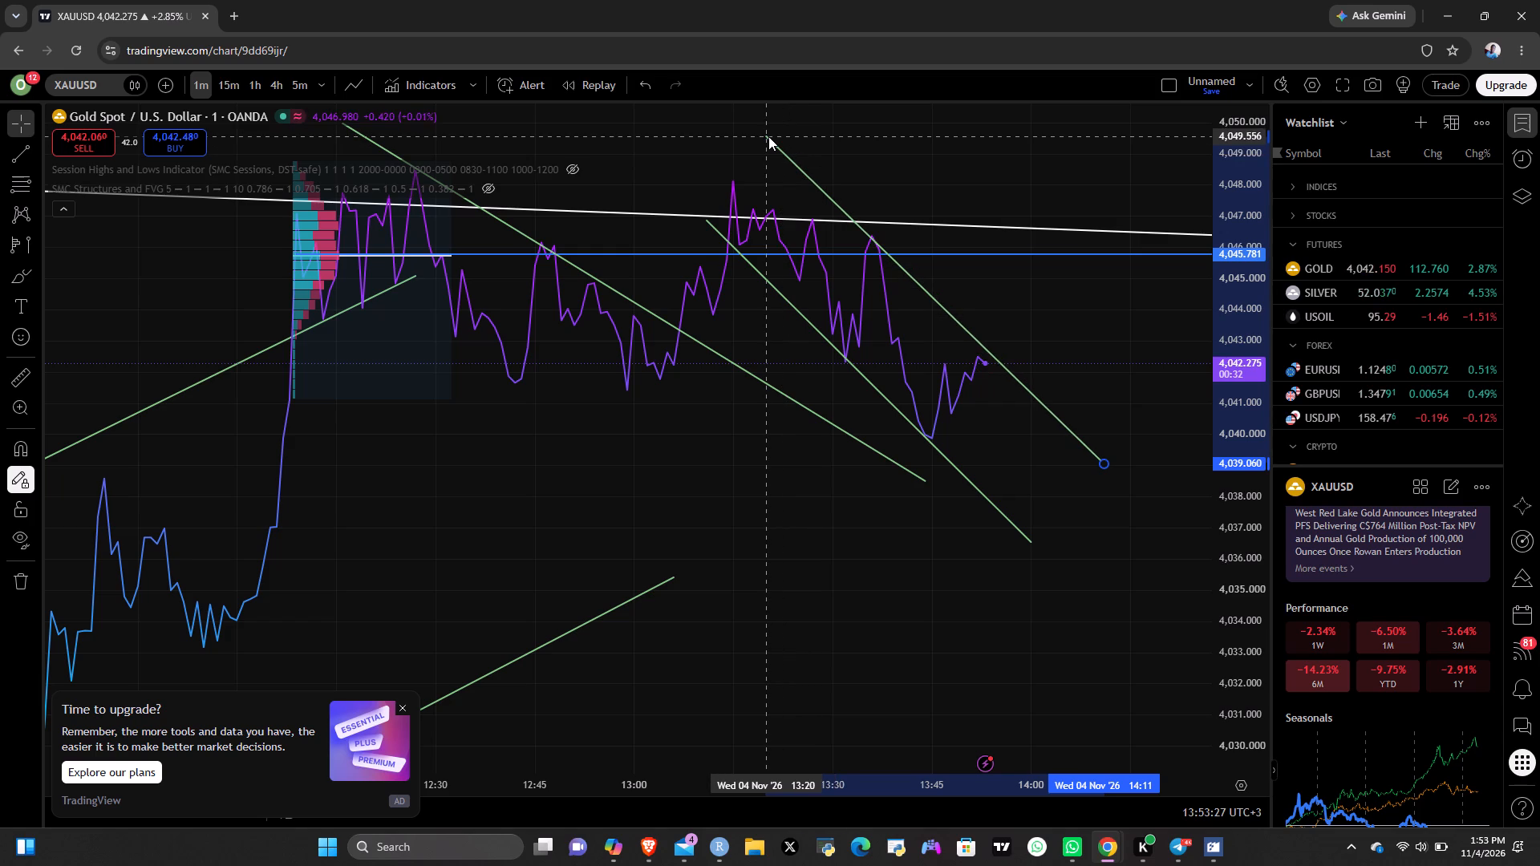
left_click_drag(768, 136, 771, 137)
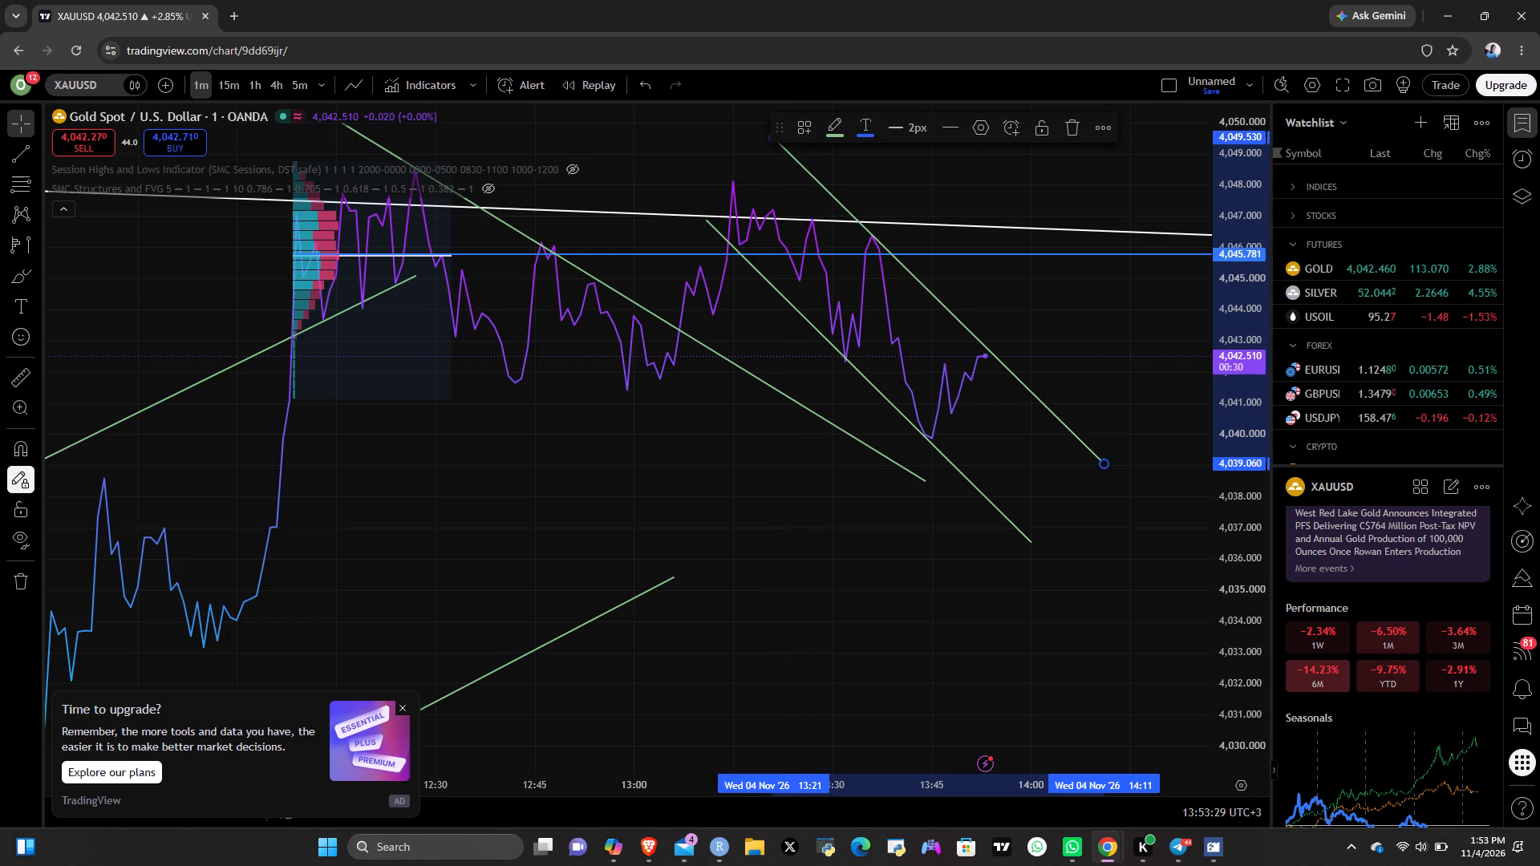
left_click(705, 148)
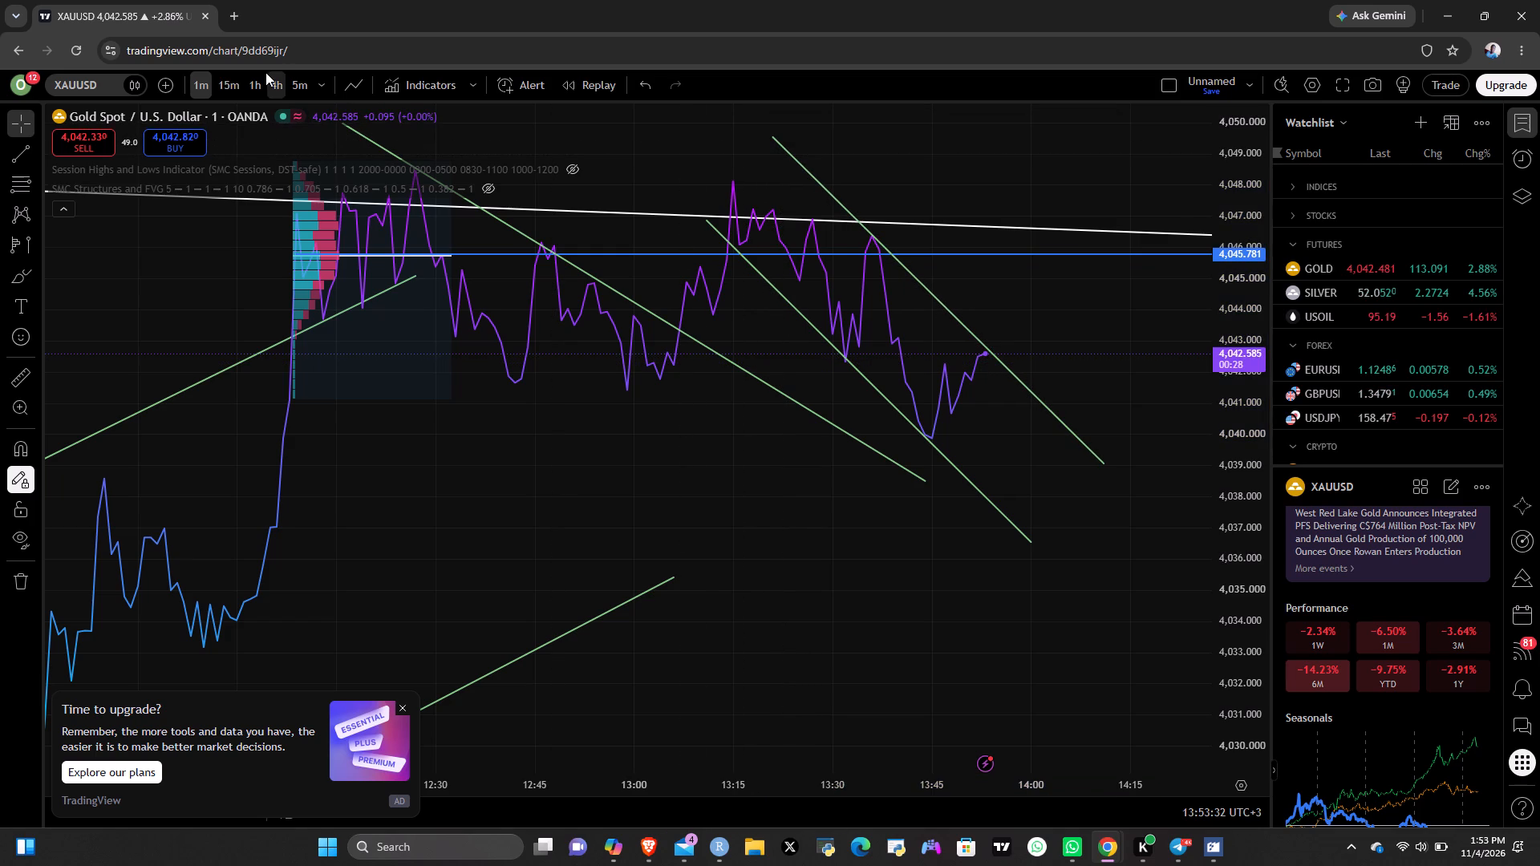
Change the chart type to Hollow candles.
left_click(351, 86)
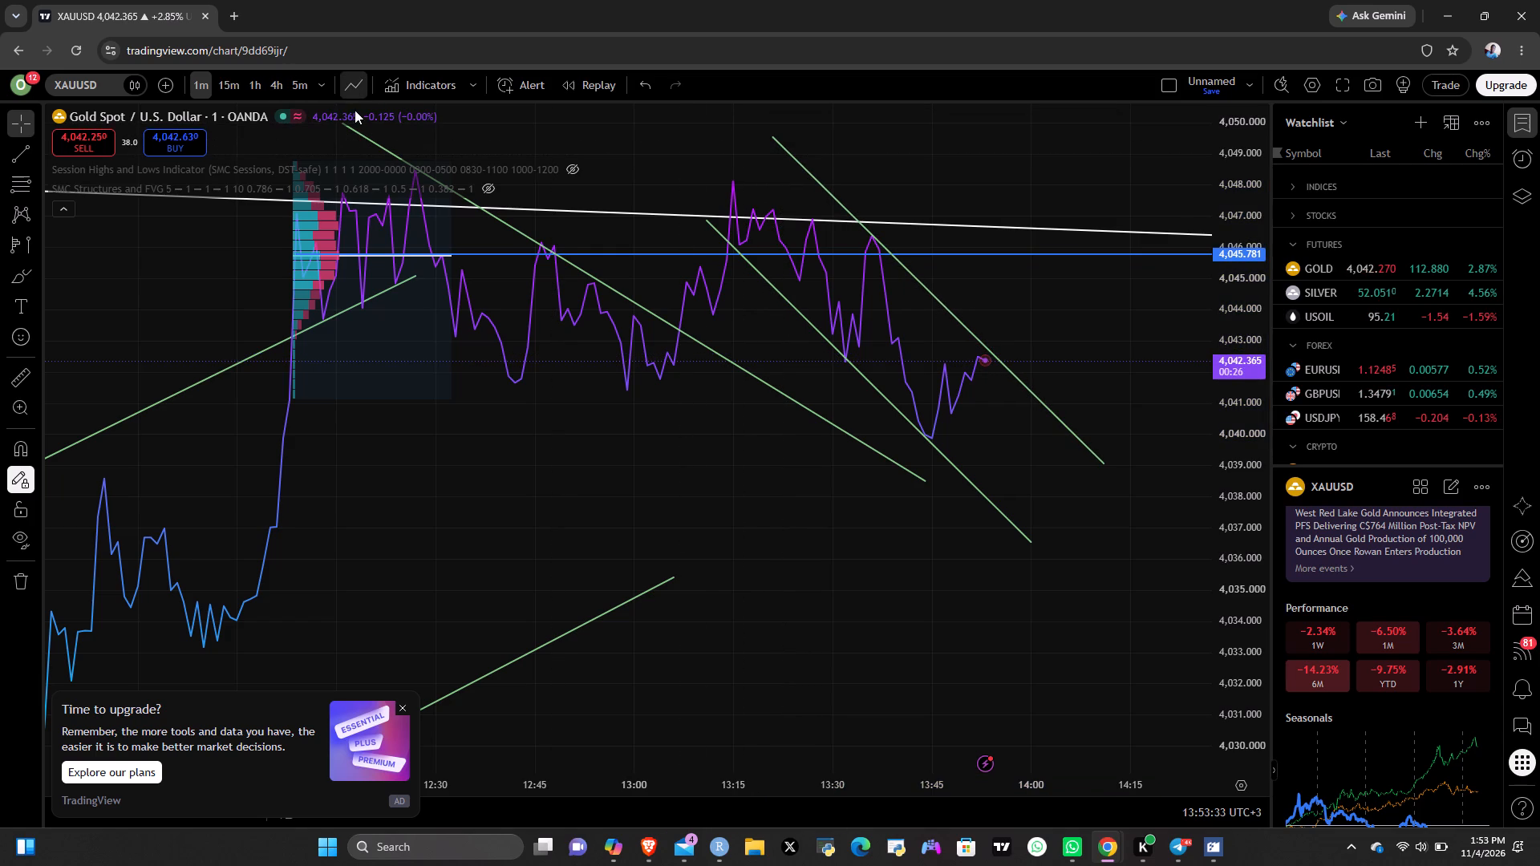
left_click(373, 182)
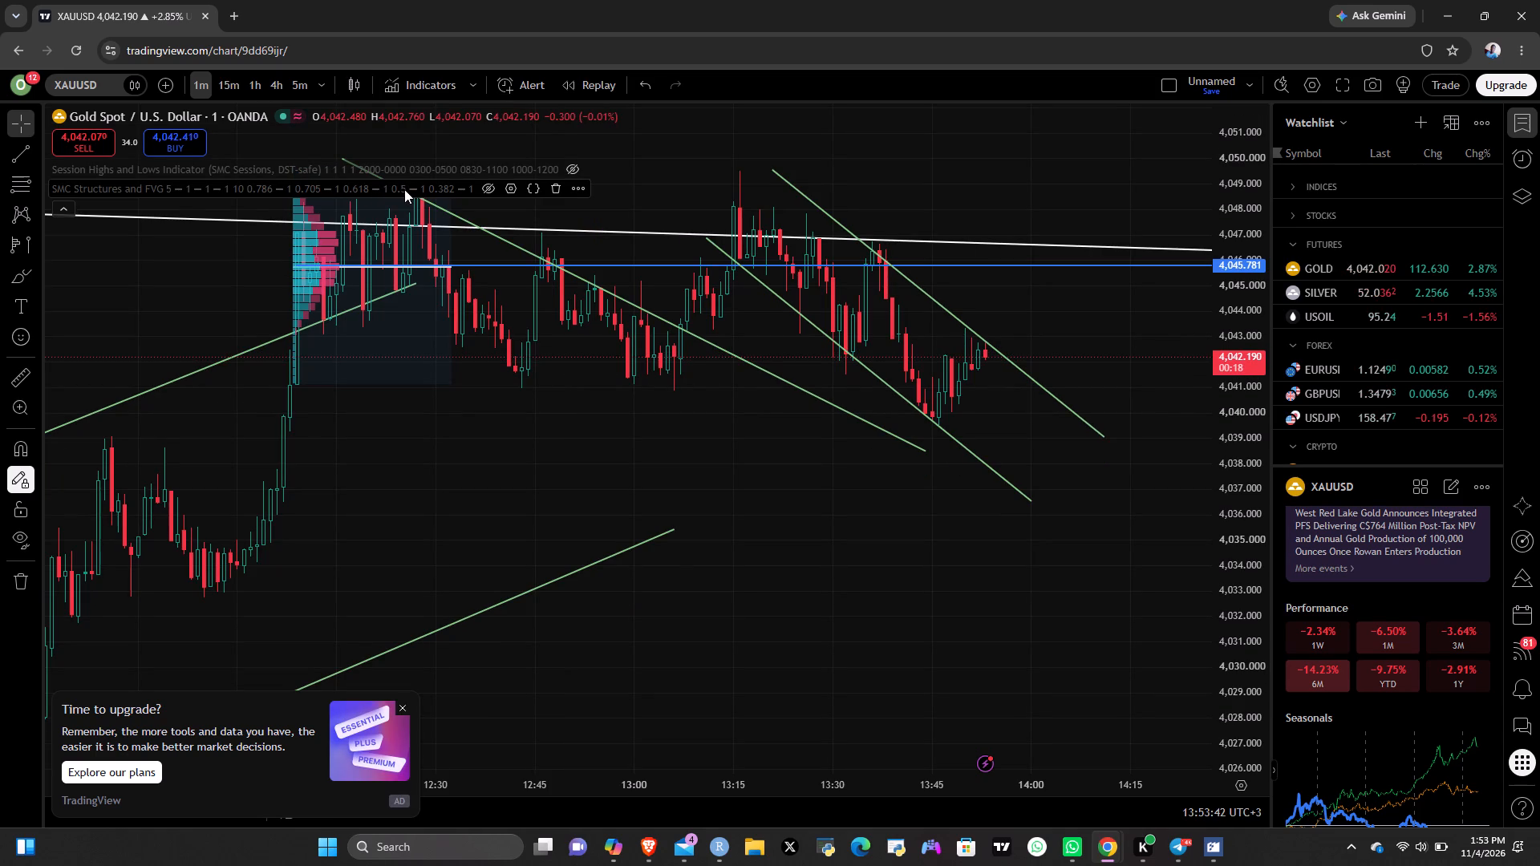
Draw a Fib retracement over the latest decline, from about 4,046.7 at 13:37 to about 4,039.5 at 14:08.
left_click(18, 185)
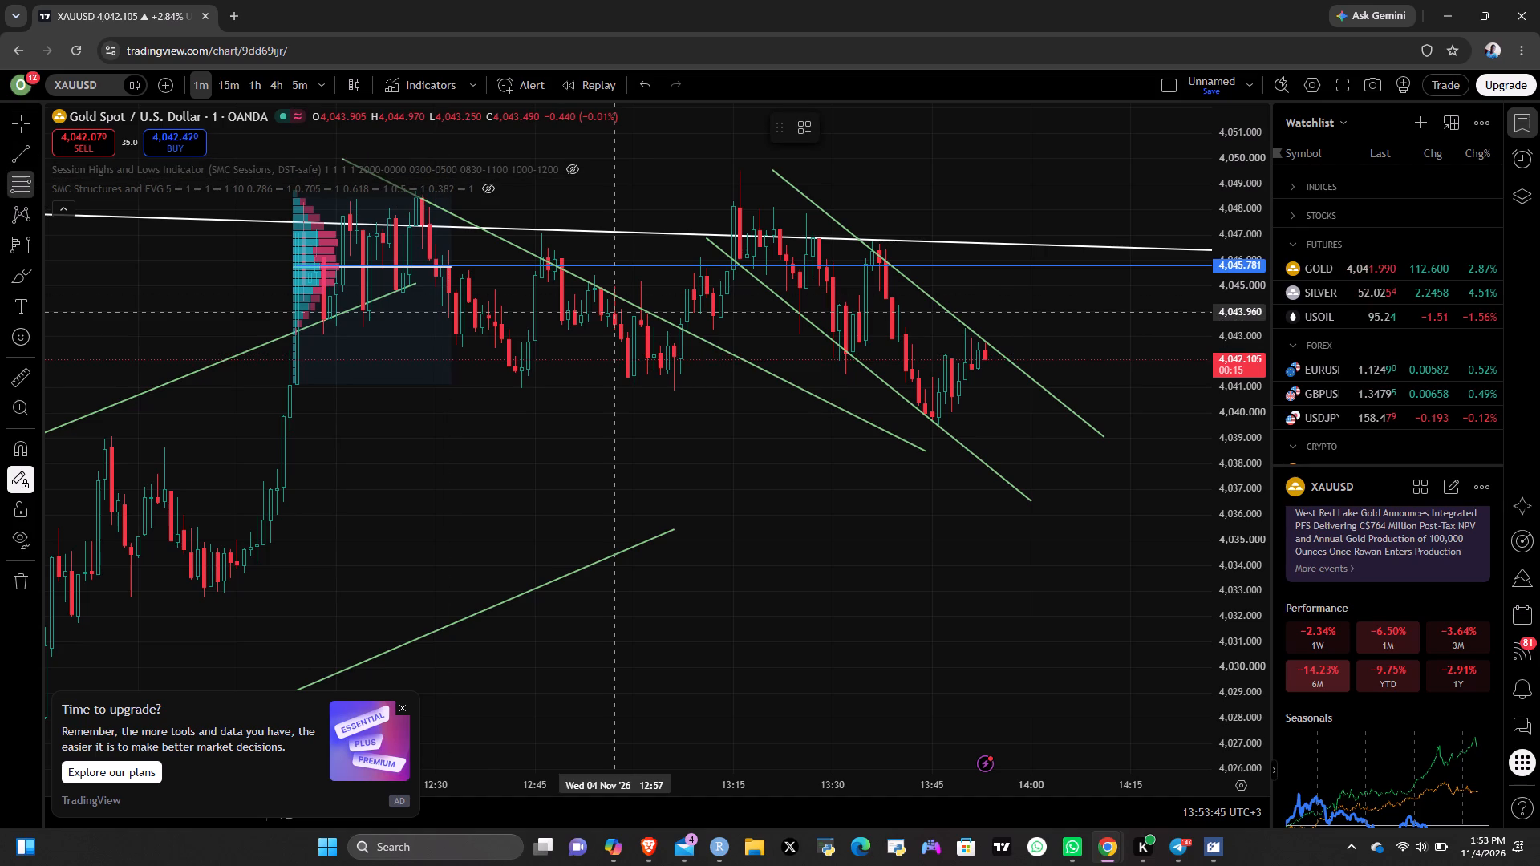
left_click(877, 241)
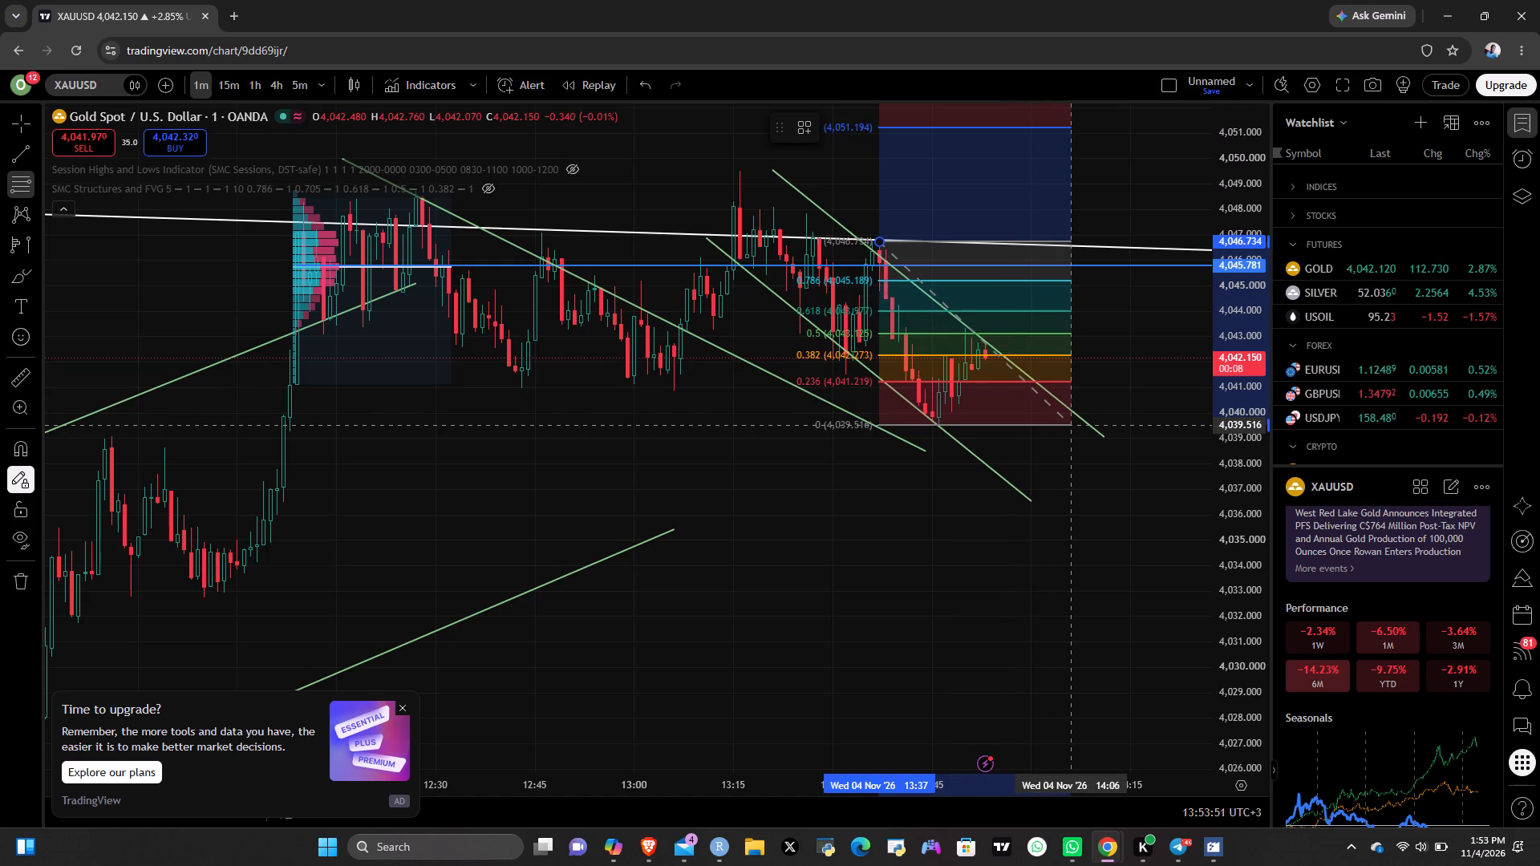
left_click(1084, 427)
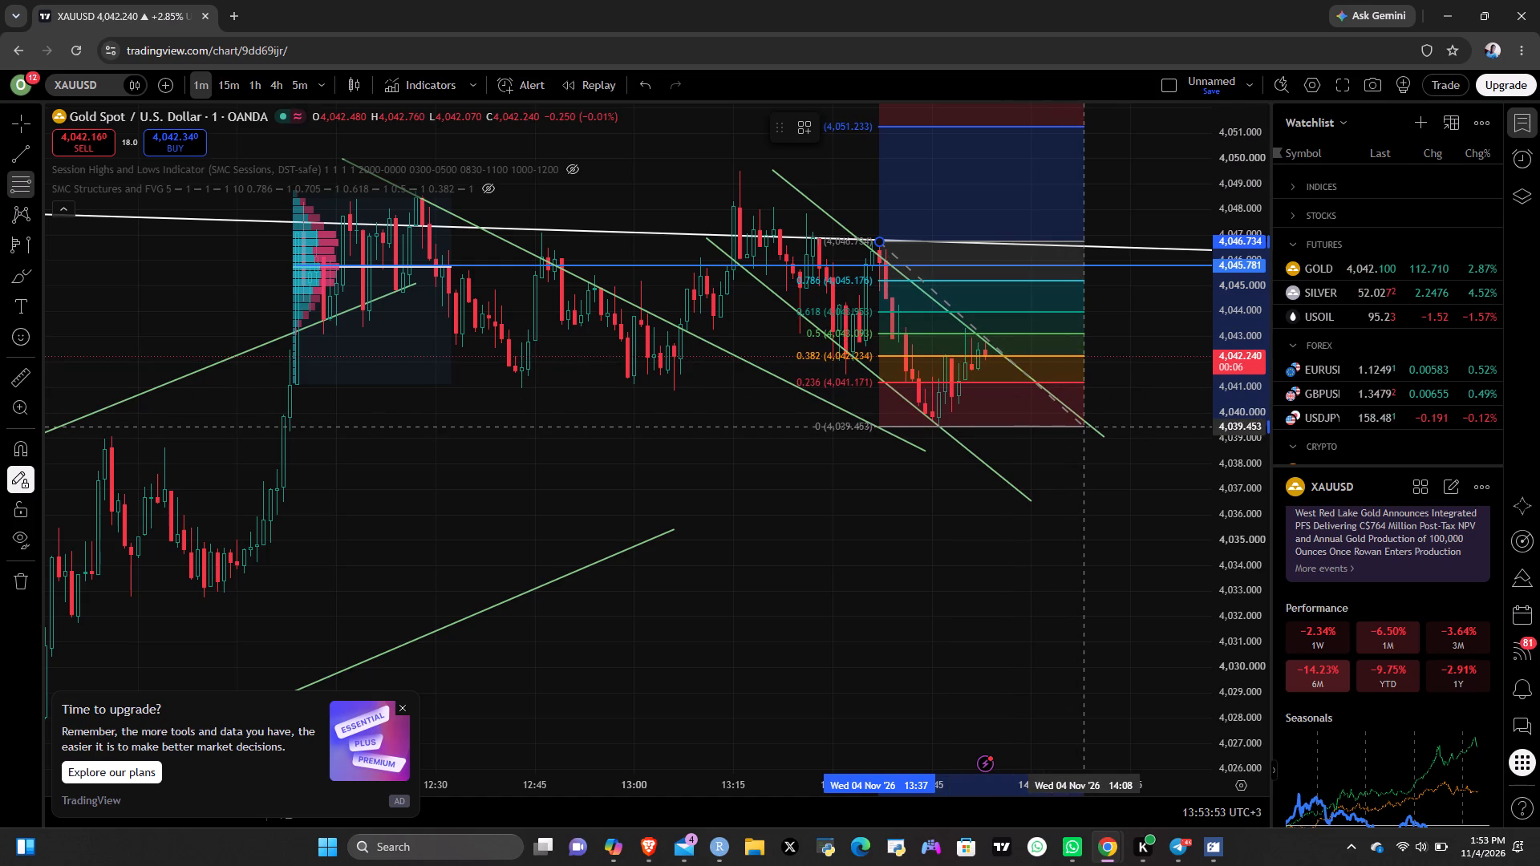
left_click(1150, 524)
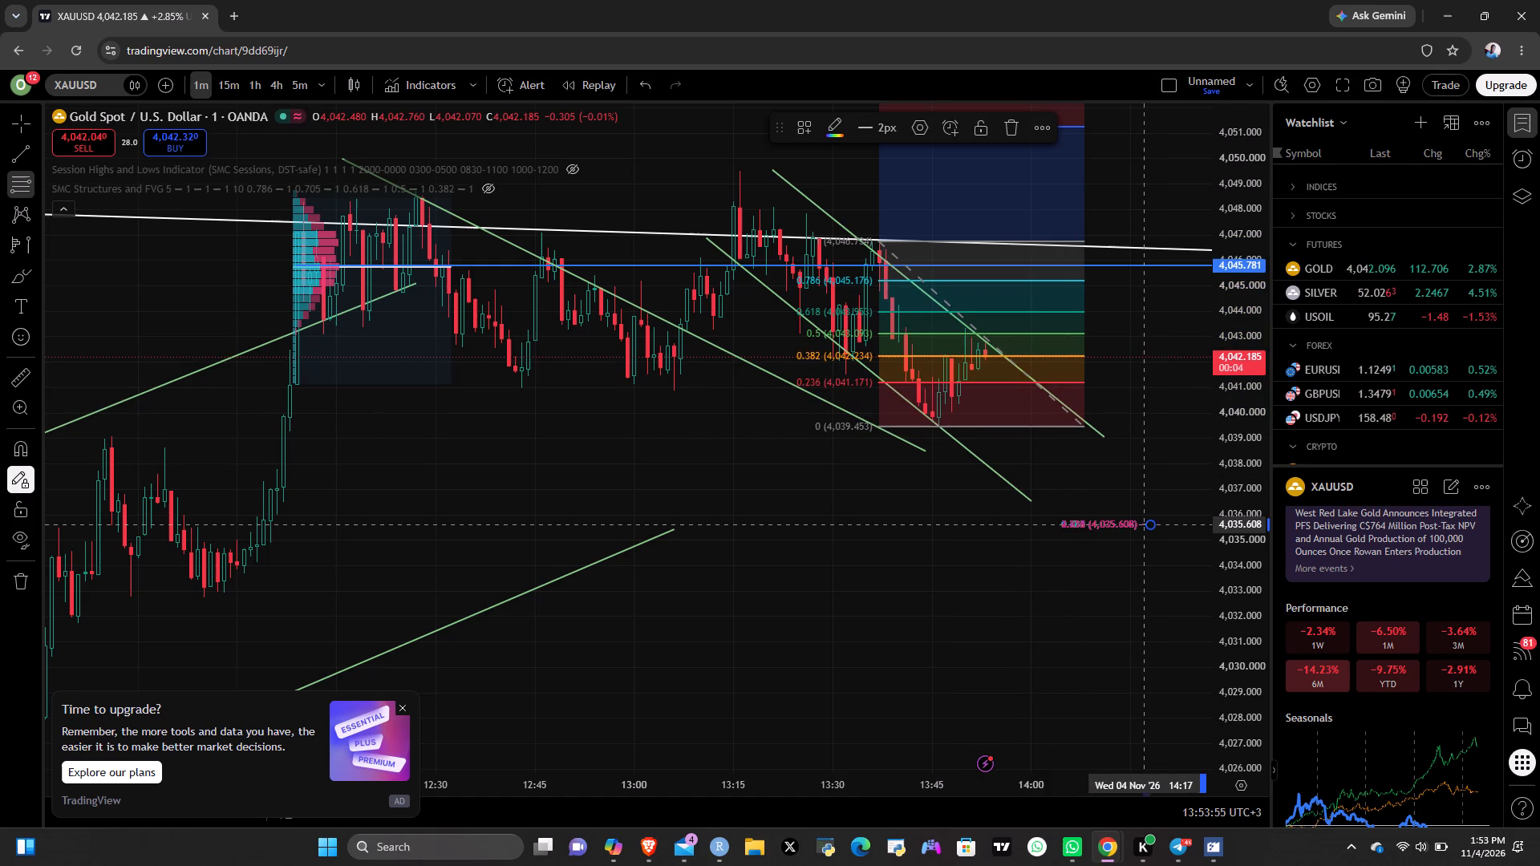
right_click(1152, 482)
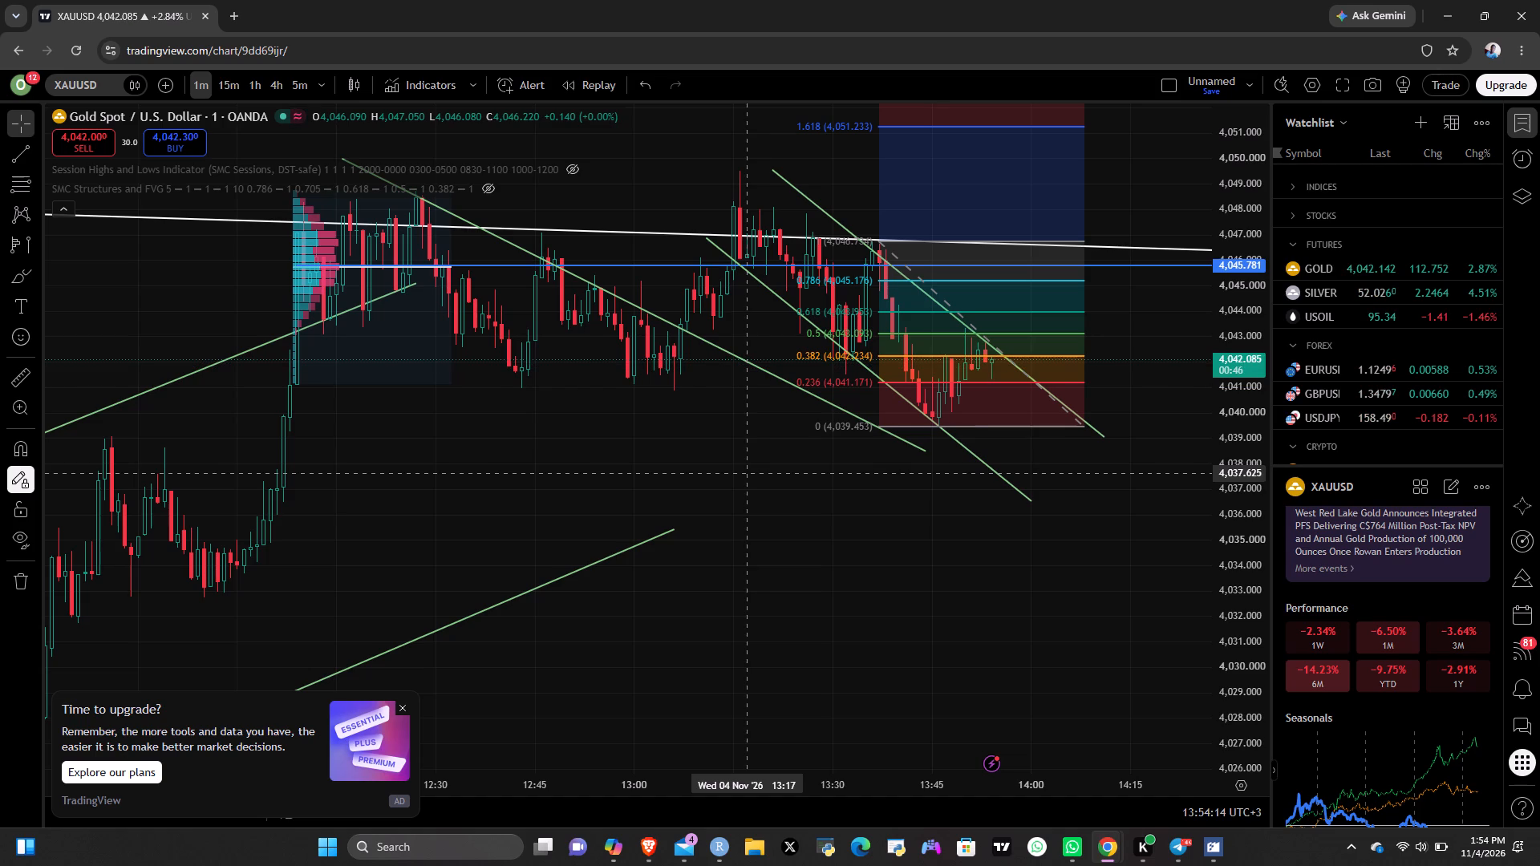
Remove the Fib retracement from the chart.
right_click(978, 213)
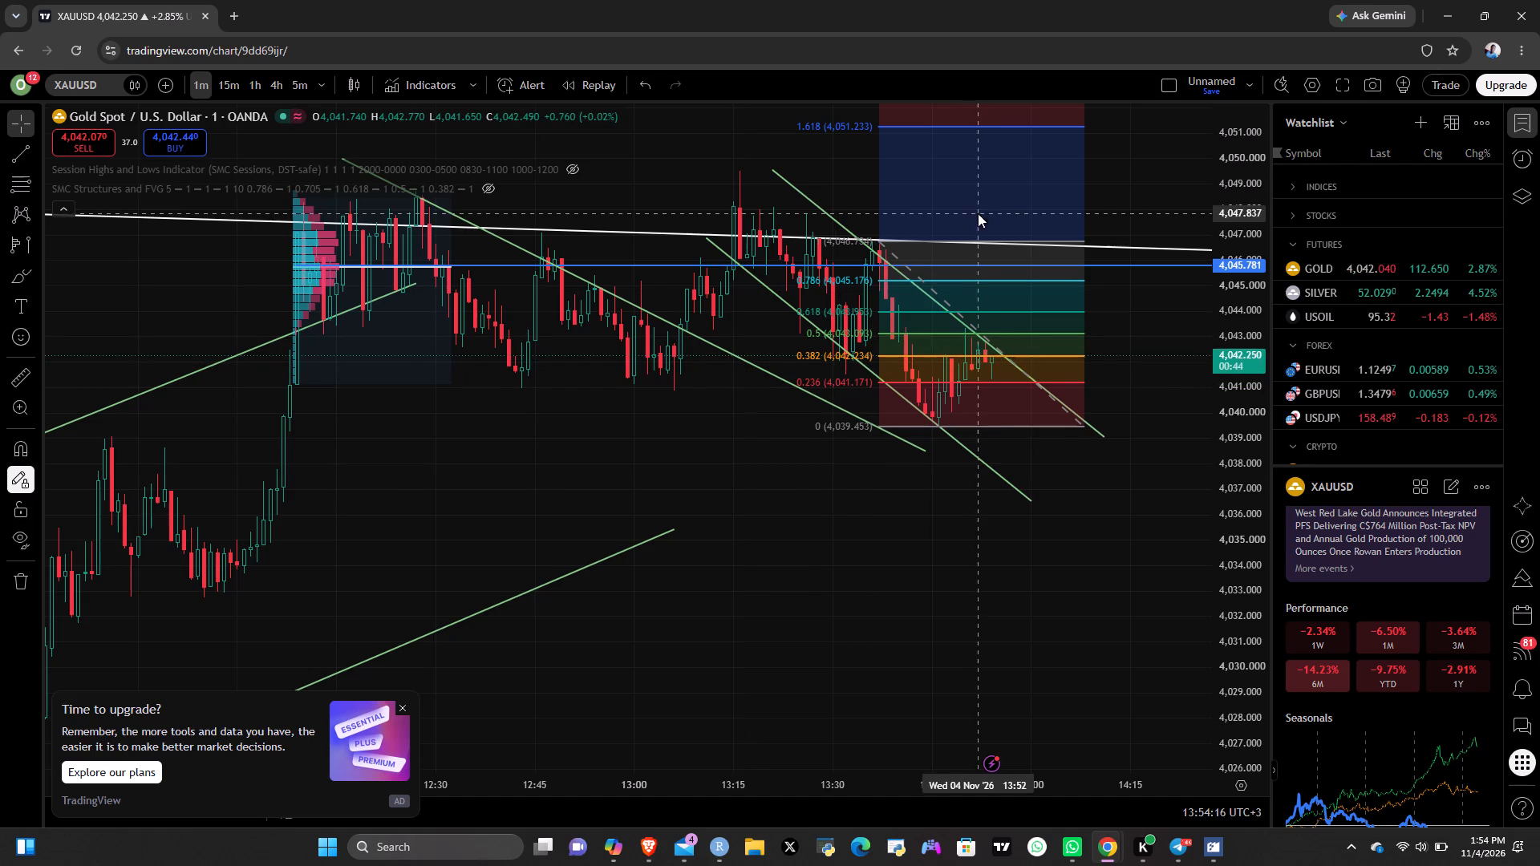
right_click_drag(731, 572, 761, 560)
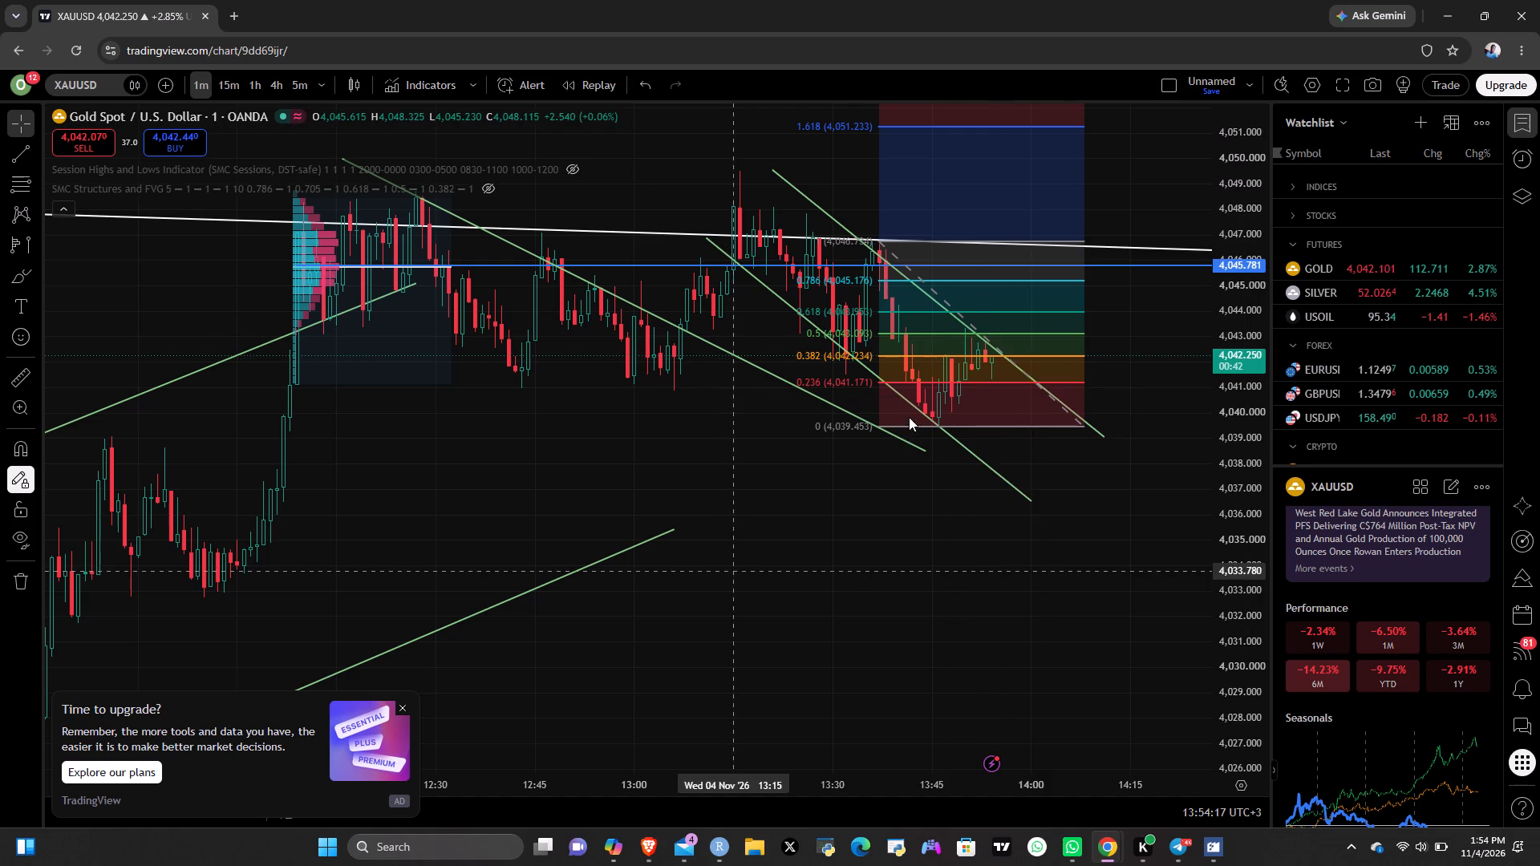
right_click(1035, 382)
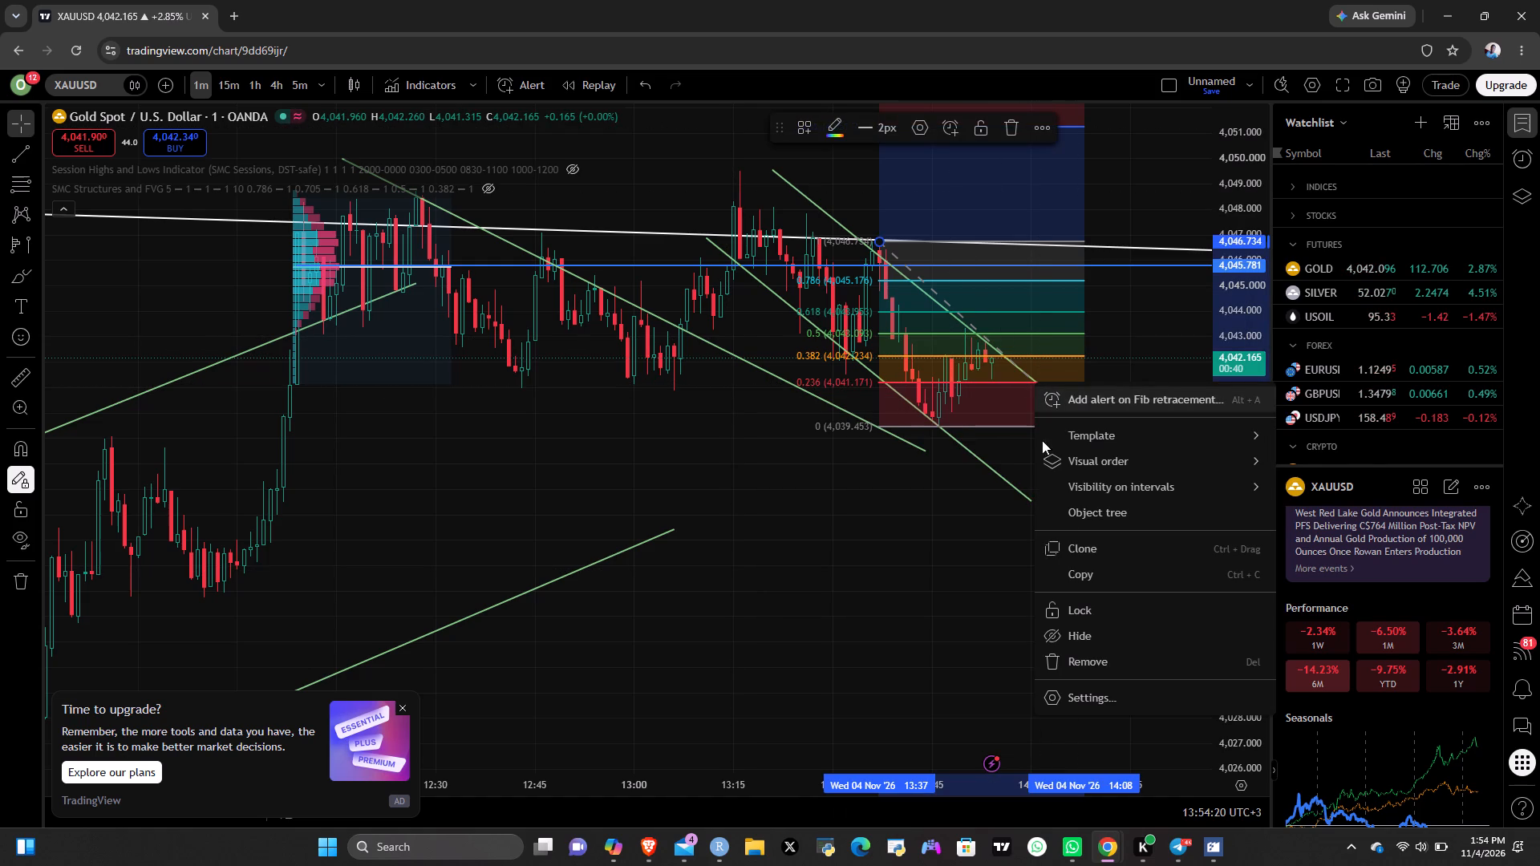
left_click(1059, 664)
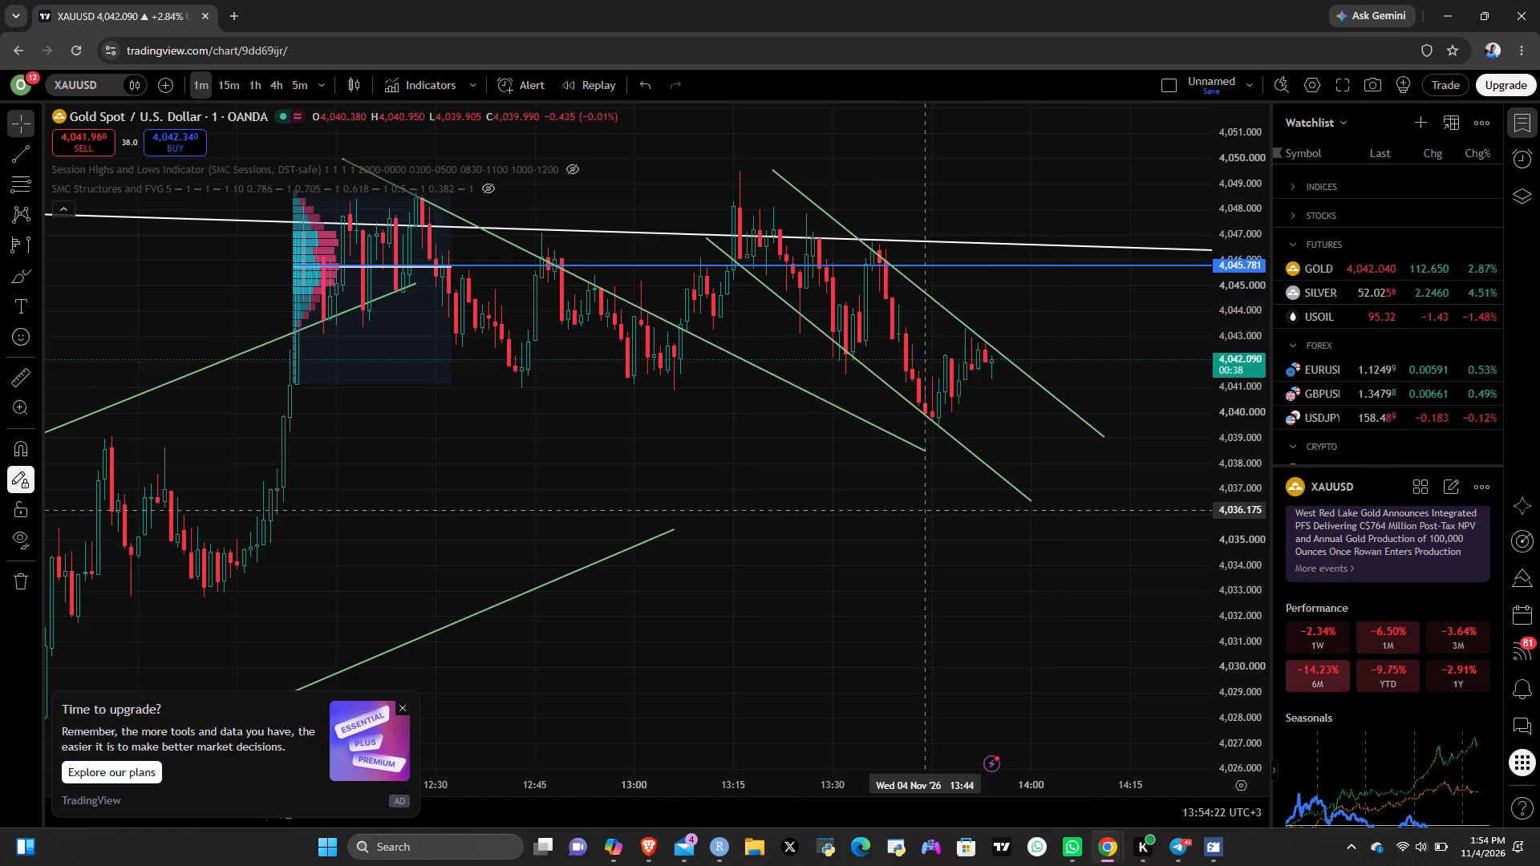
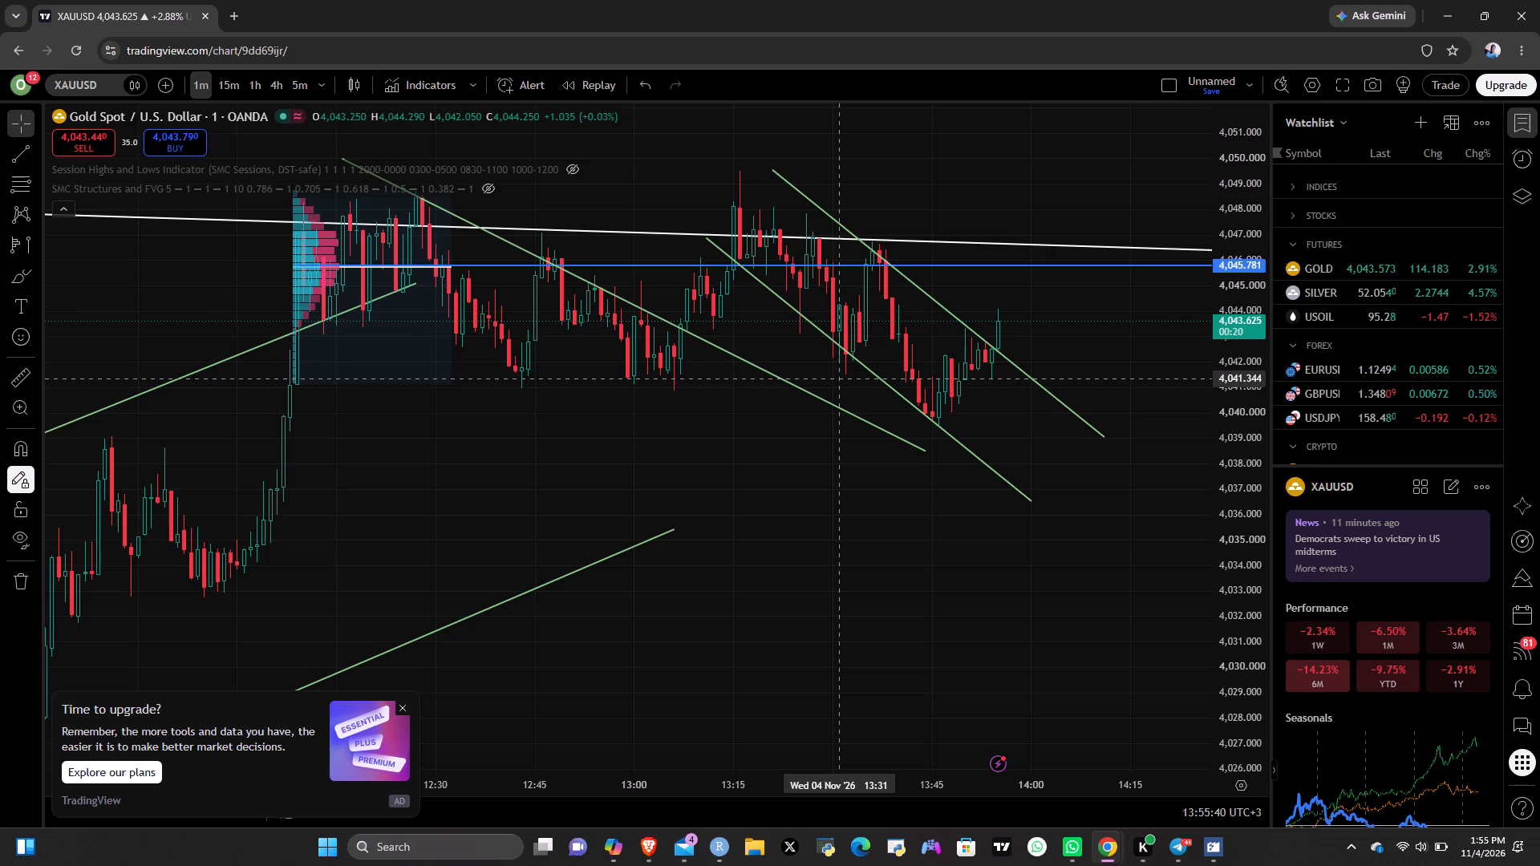
Remove the older descending green trend line running from about 12:16 to 13:44 on the one-minute chart.
scroll(875, 474, "down", 10)
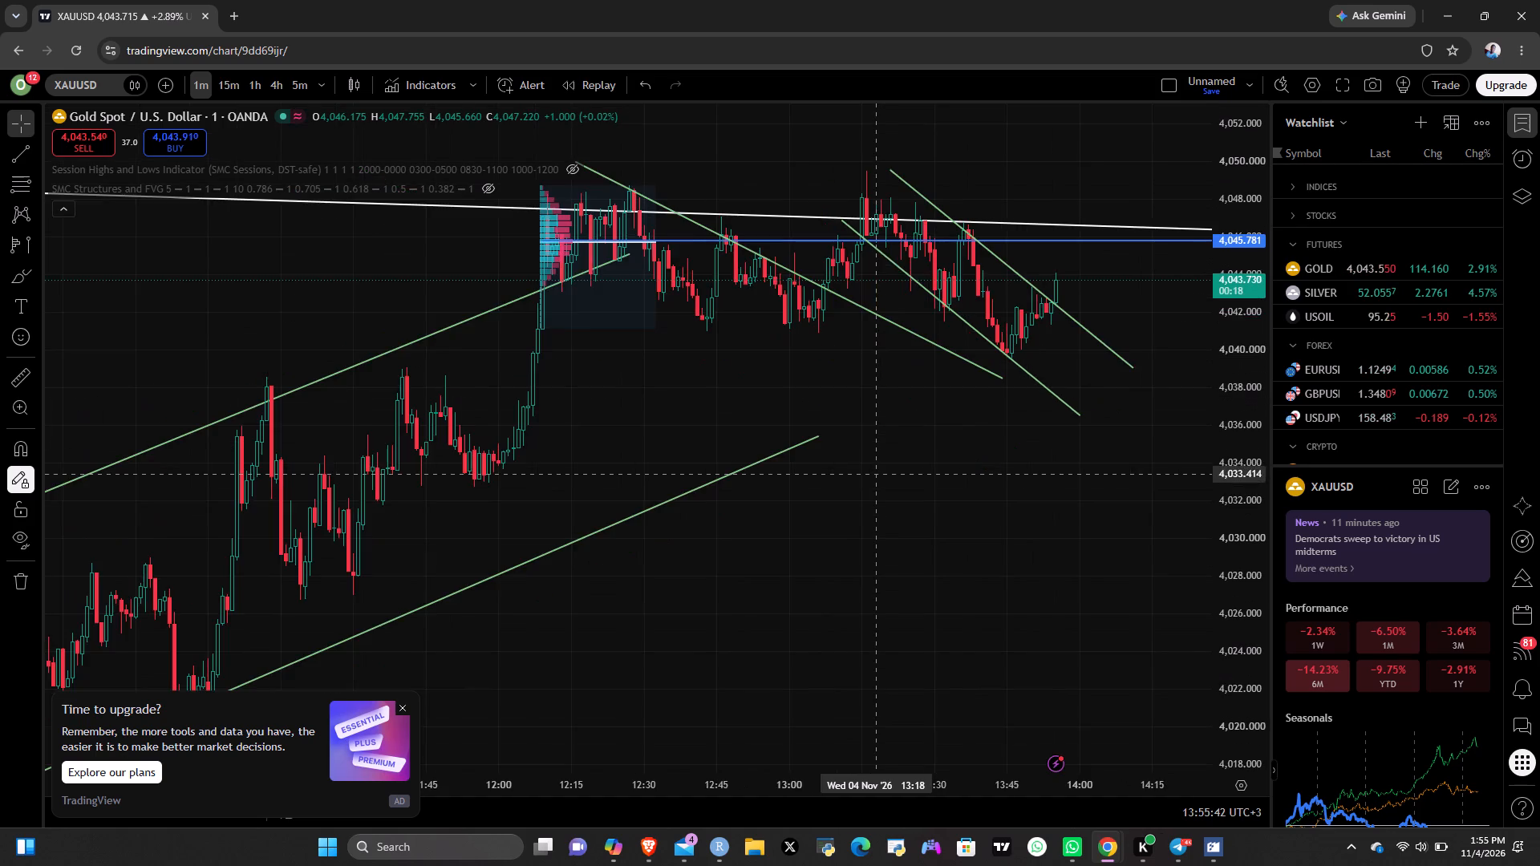
scroll(979, 355, "up", 5)
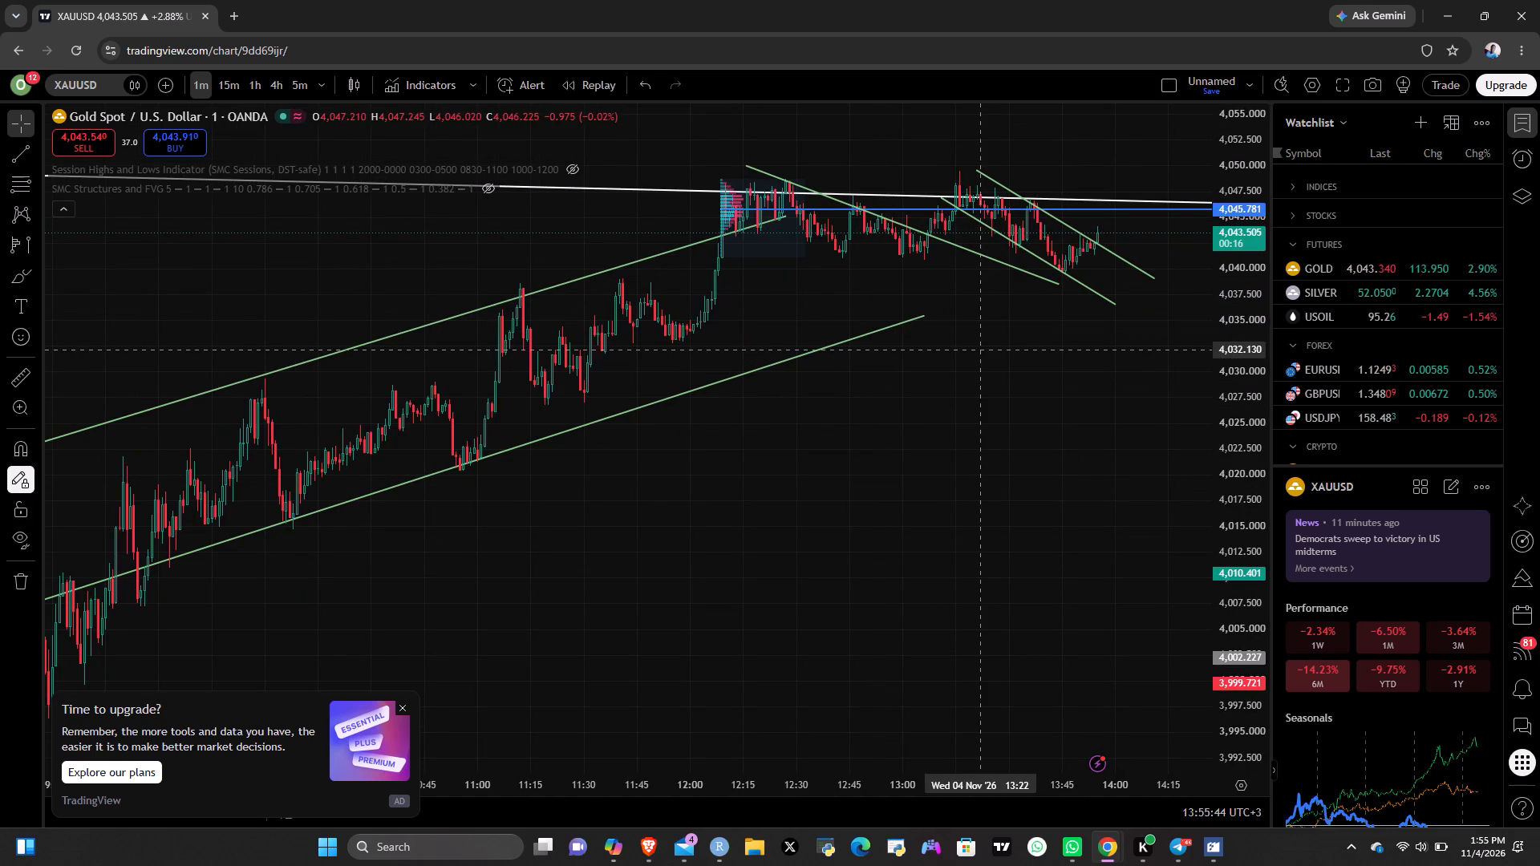
scroll(968, 361, "up", 1)
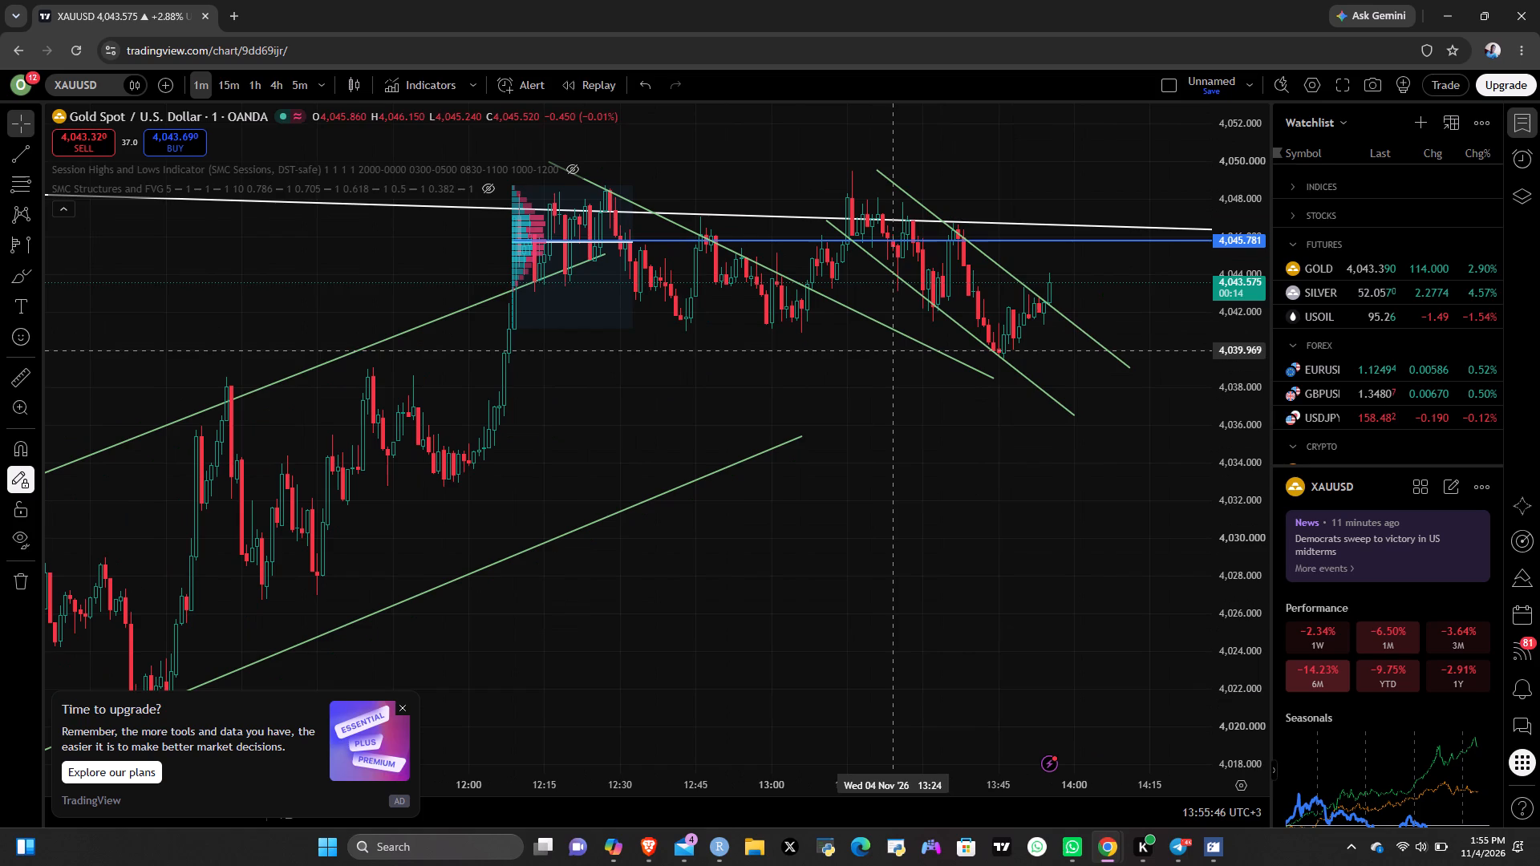
right_click(910, 336)
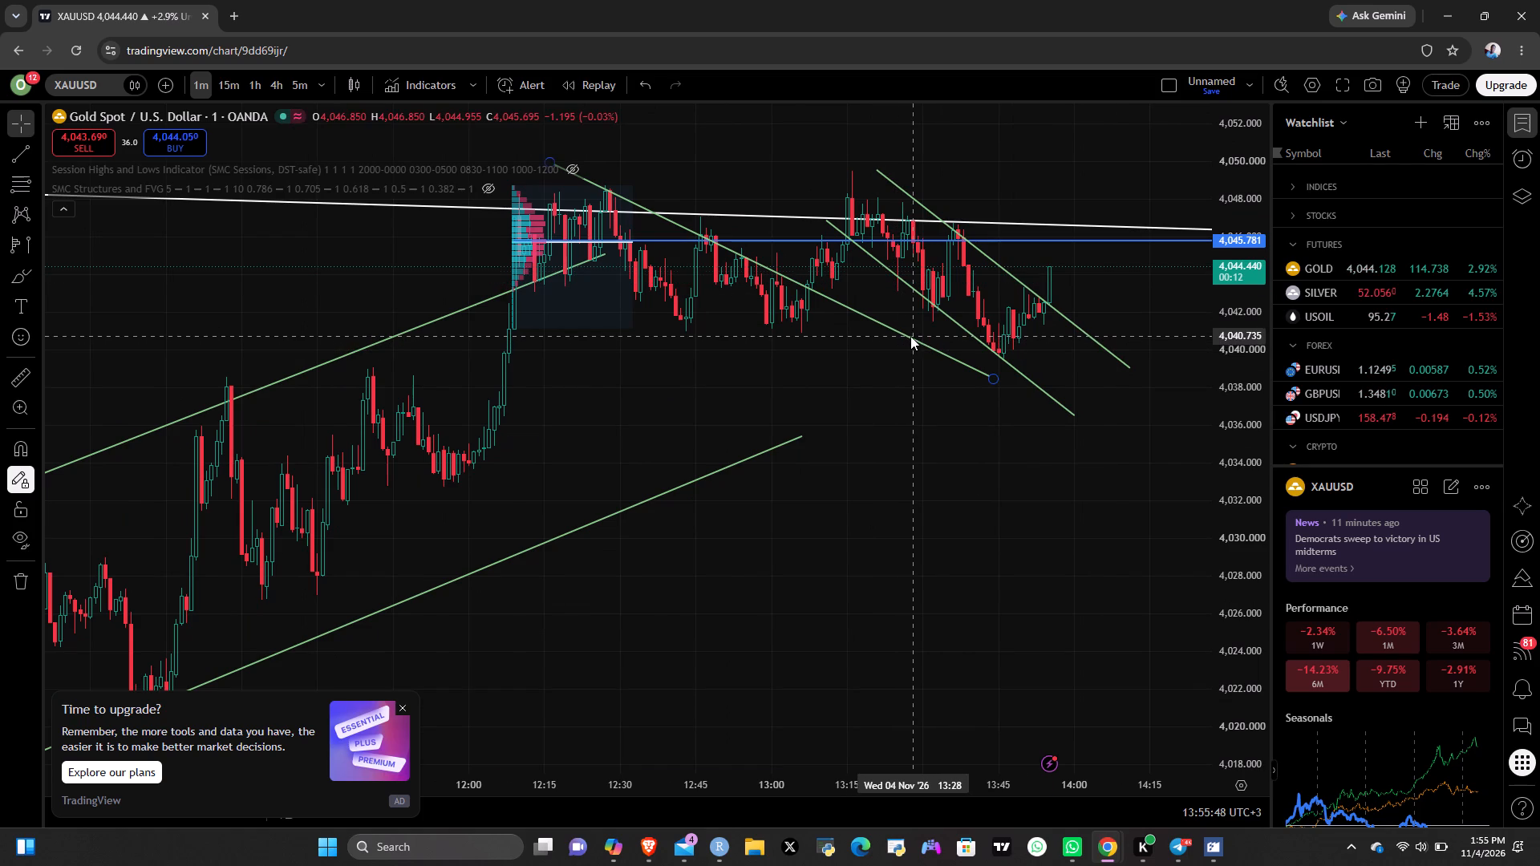
left_click(946, 618)
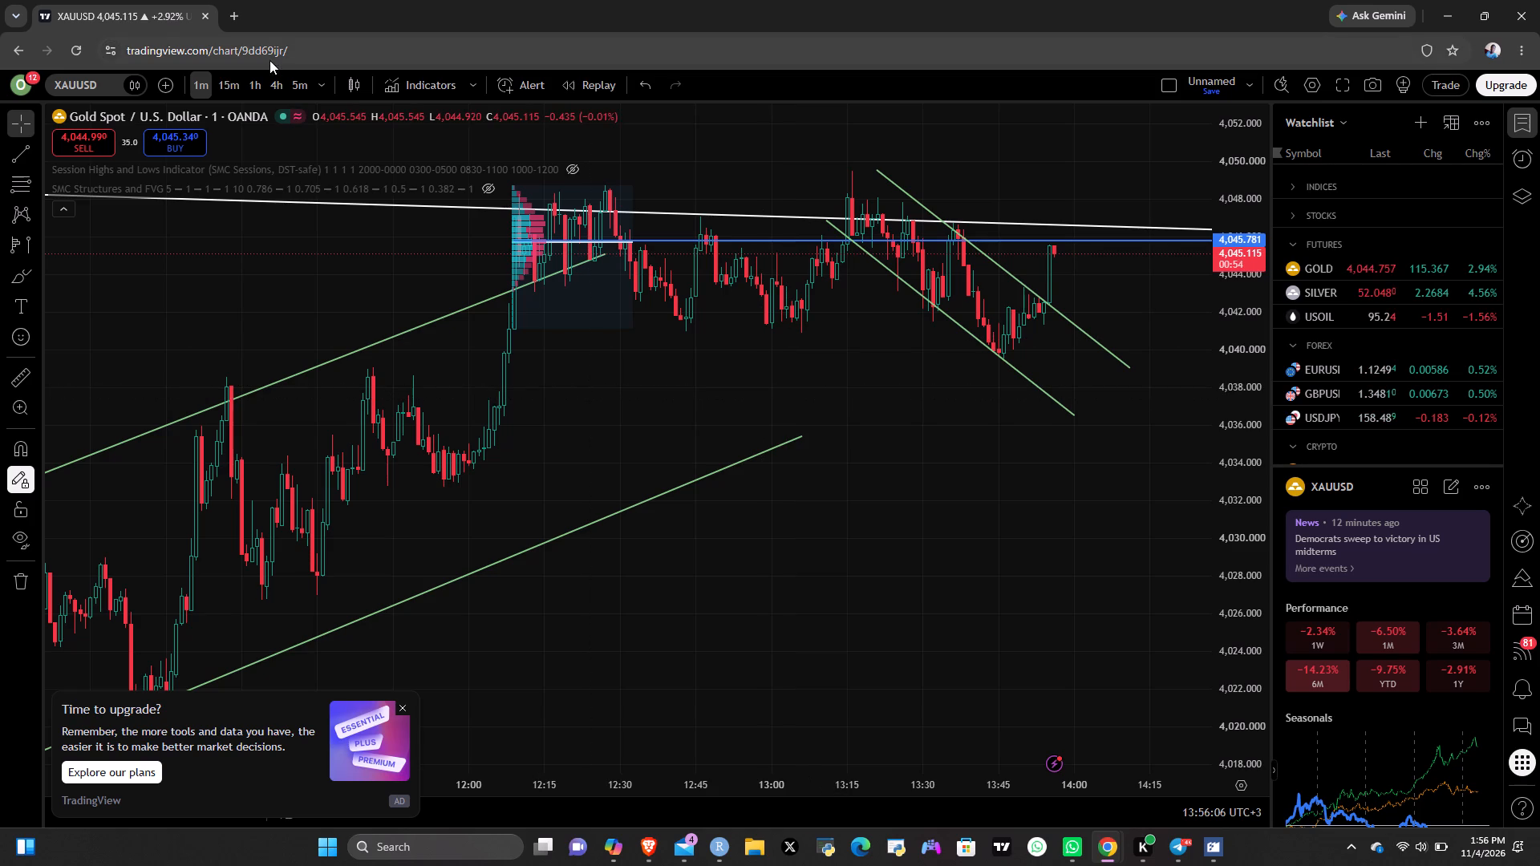
On the 4-hour chart, remove the two ascending green trend lines along the latest 4 November rally.
left_click(282, 84)
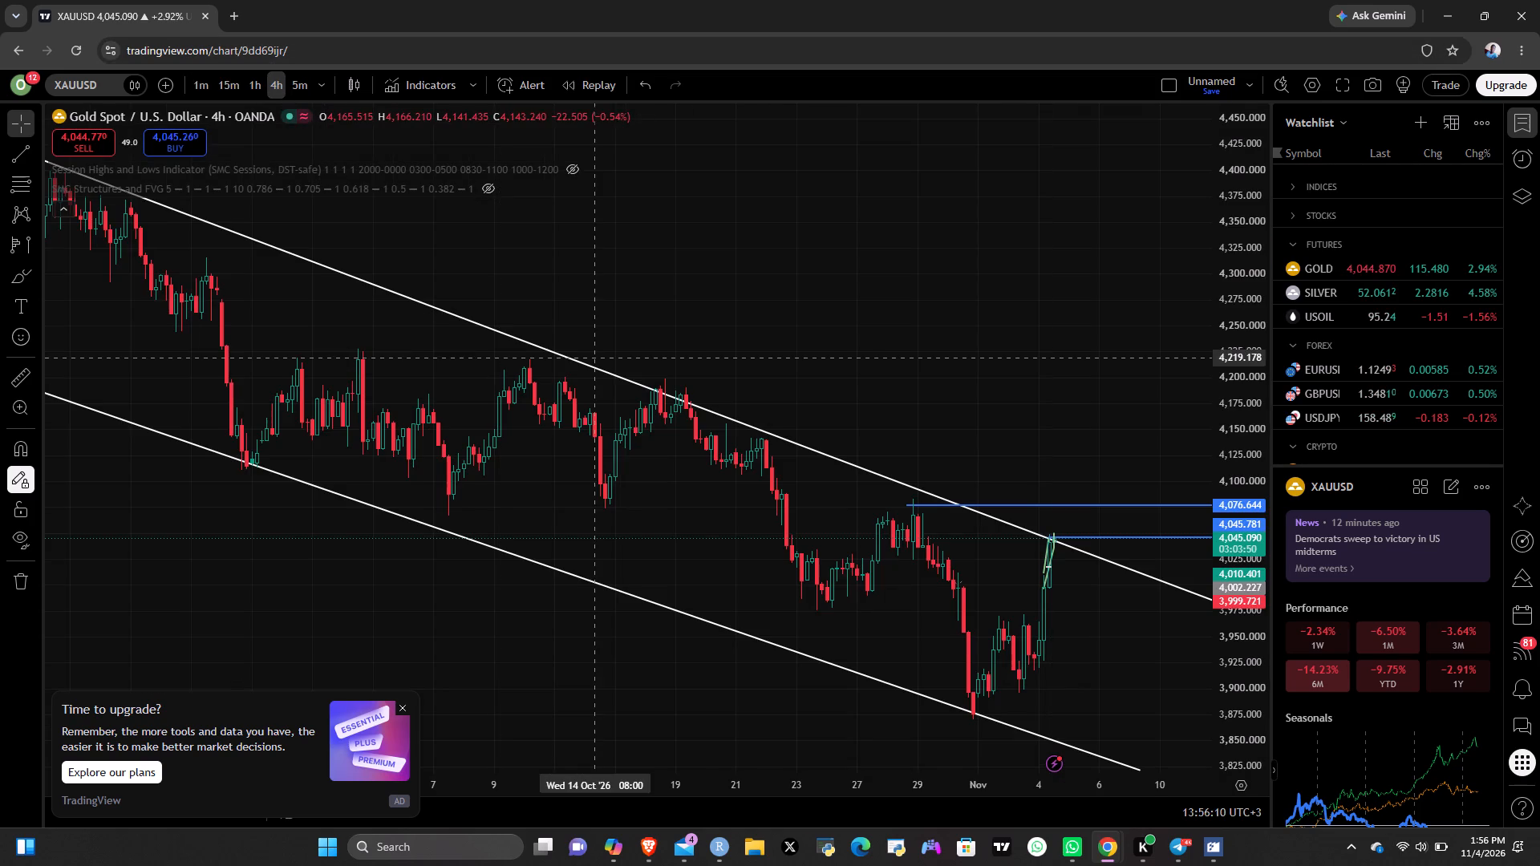
scroll(845, 493, "up", 7)
scroll(778, 466, "up", 7)
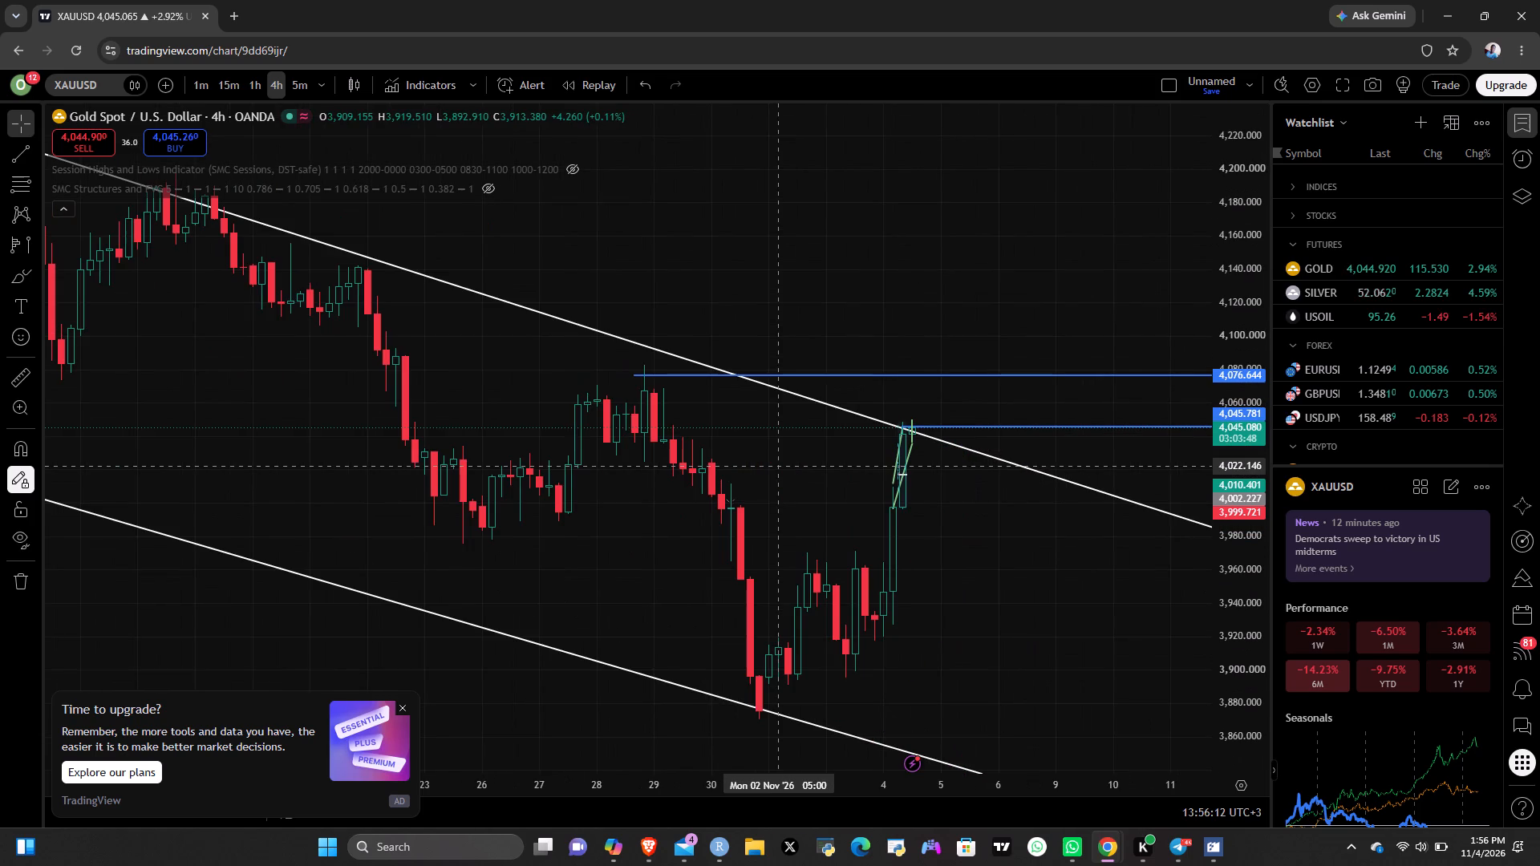
scroll(777, 466, "up", 5)
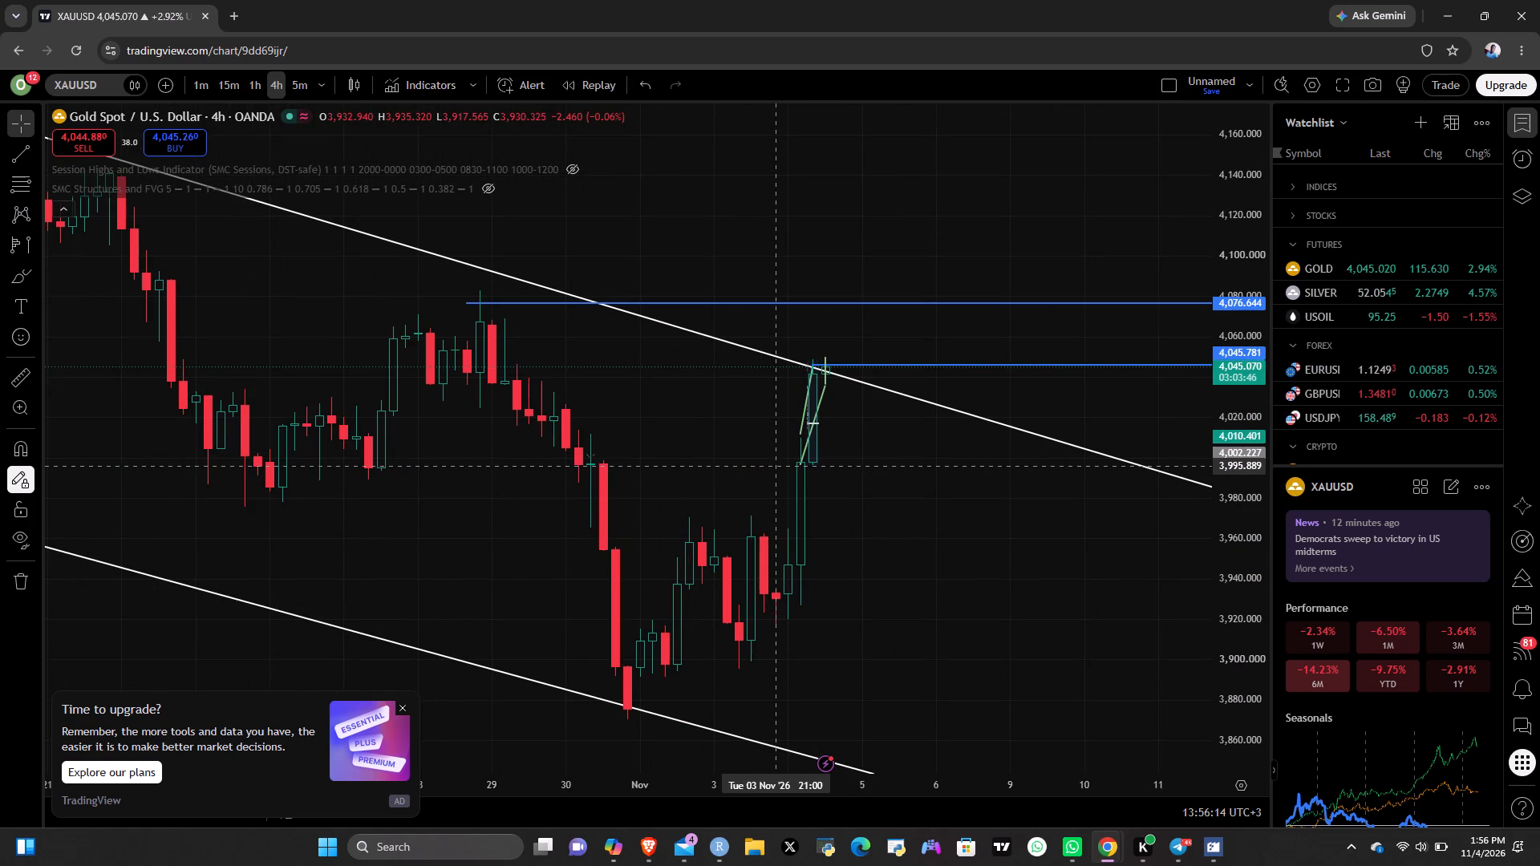
scroll(748, 447, "up", 5)
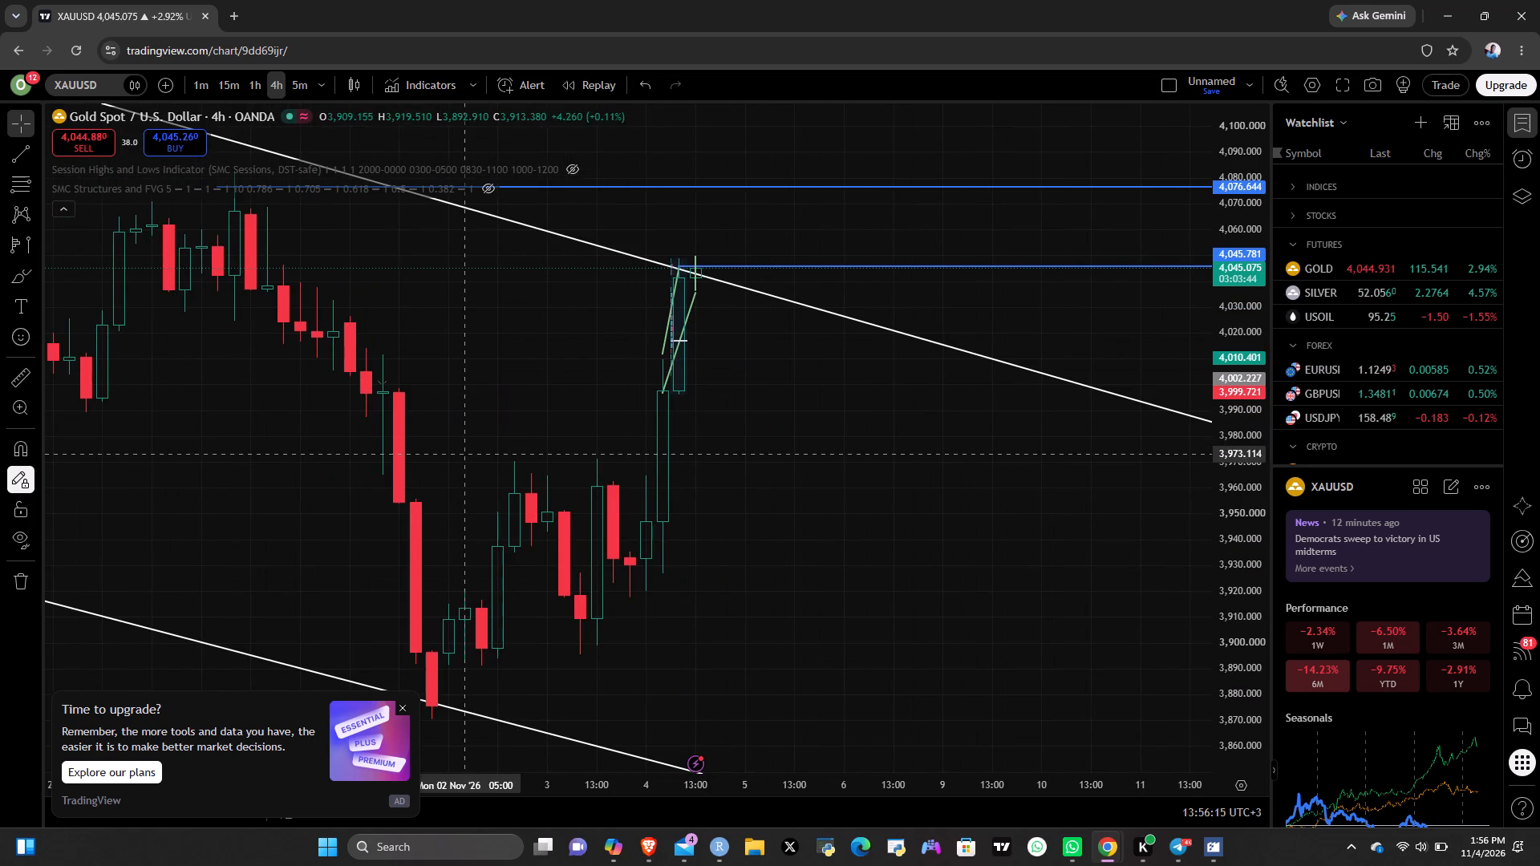
right_click(664, 391)
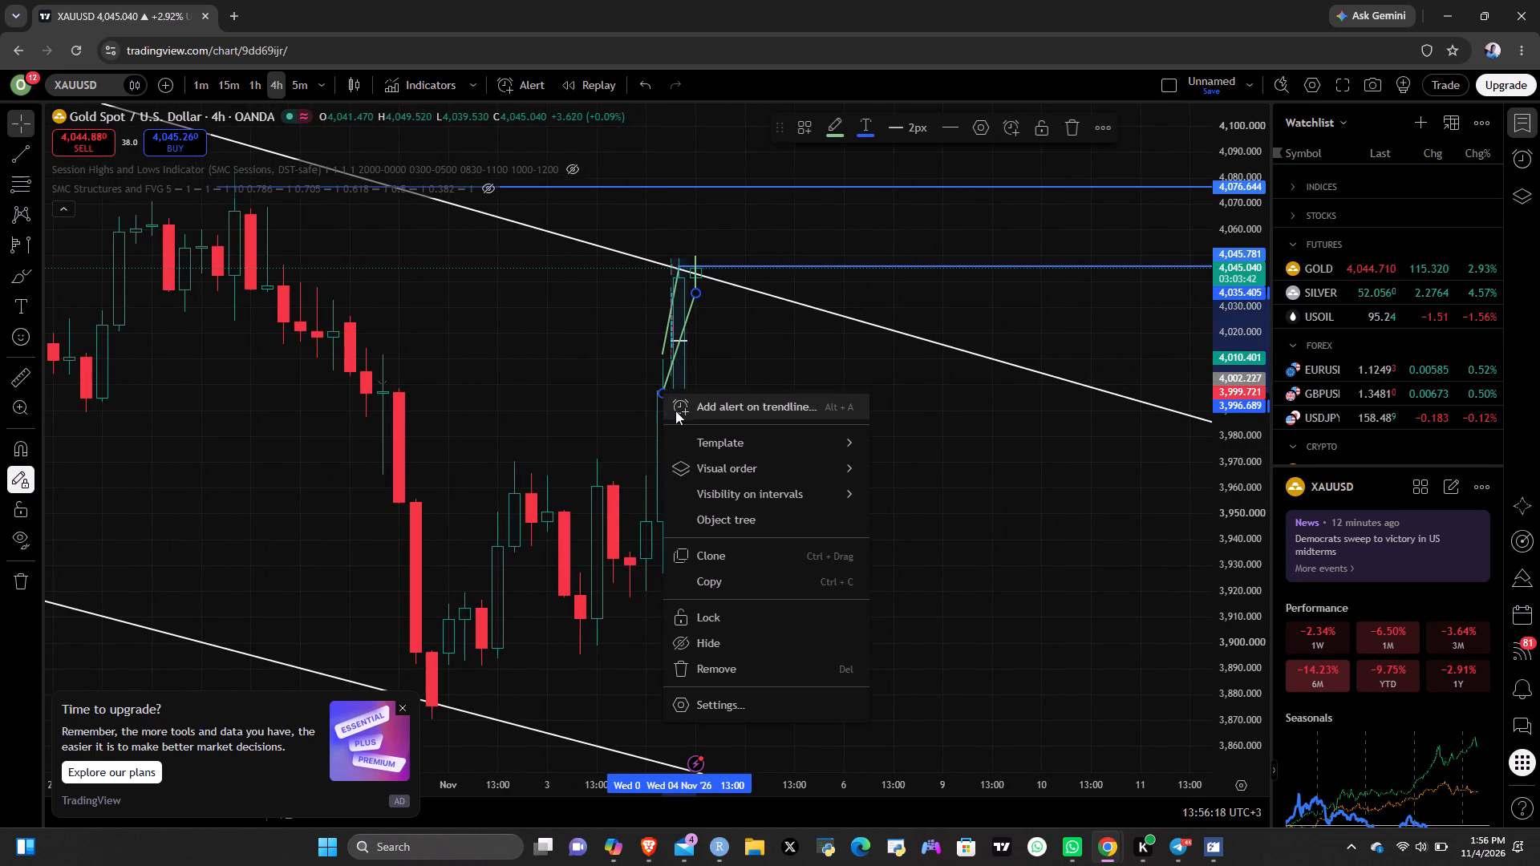
left_click(691, 661)
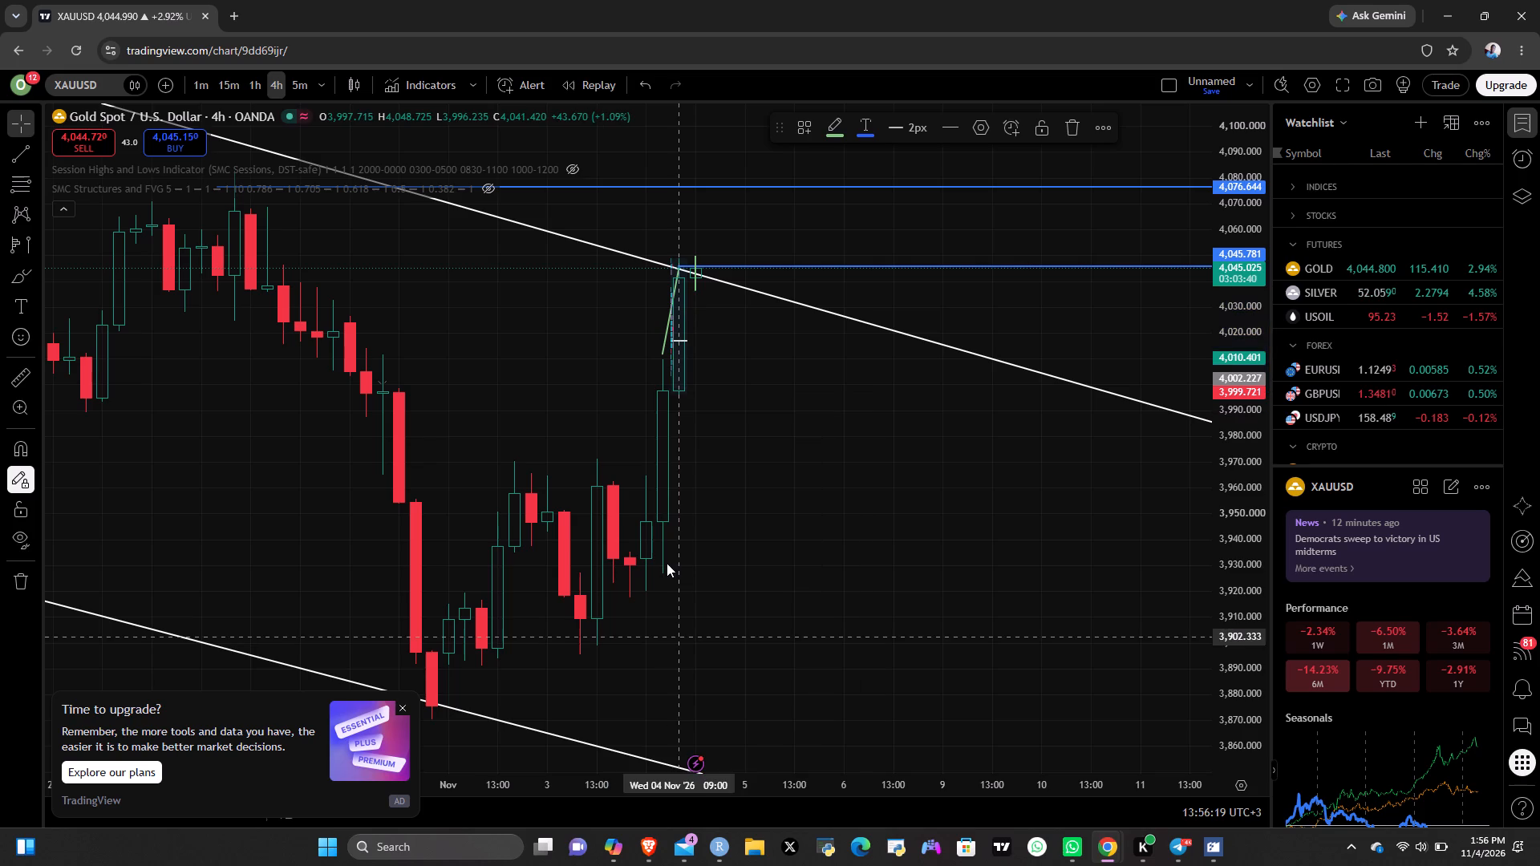
right_click(659, 352)
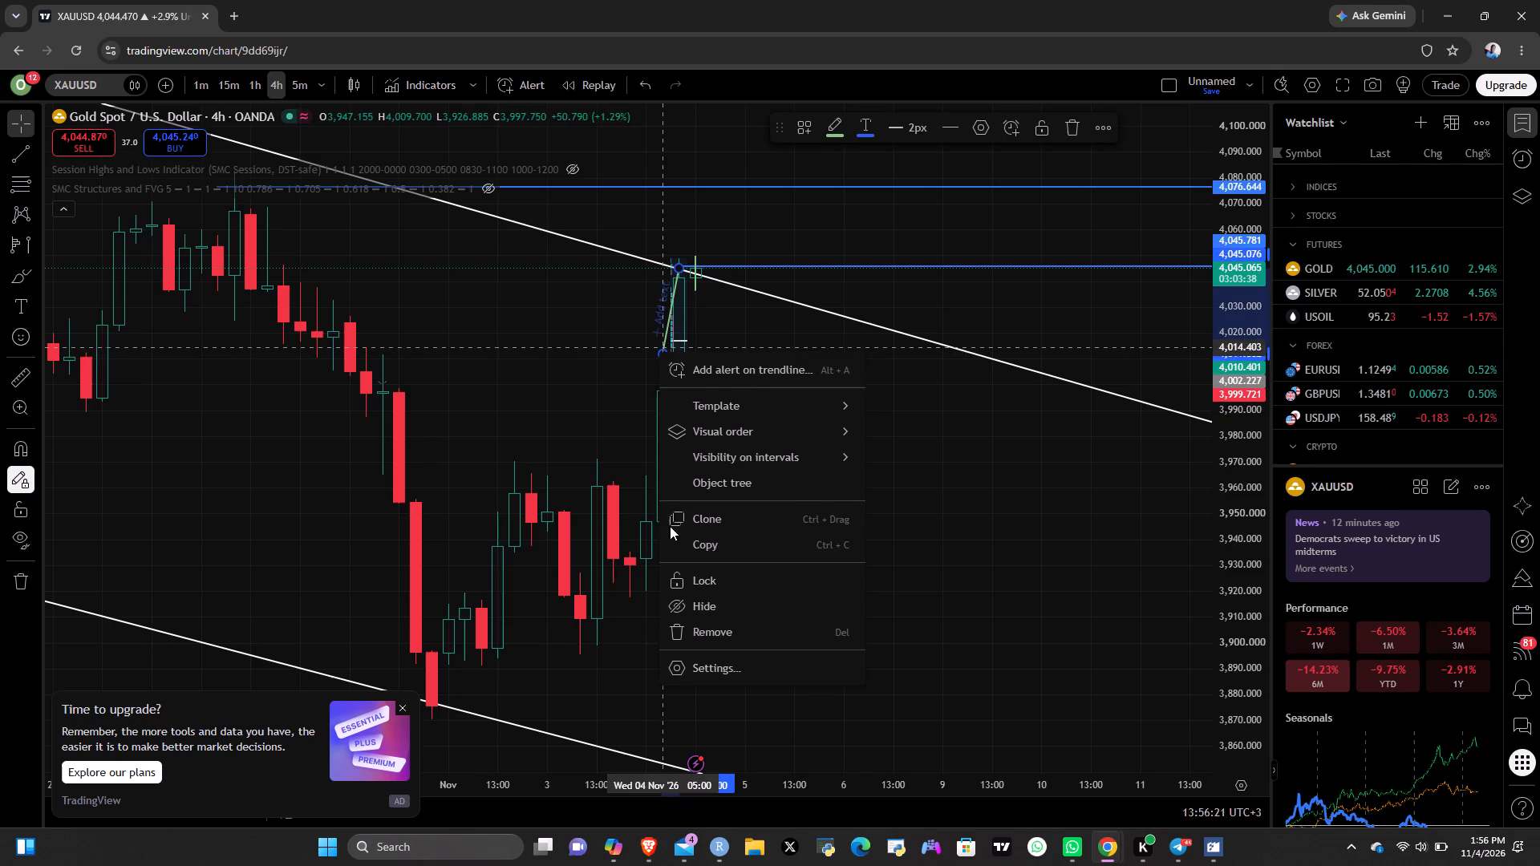
left_click(670, 627)
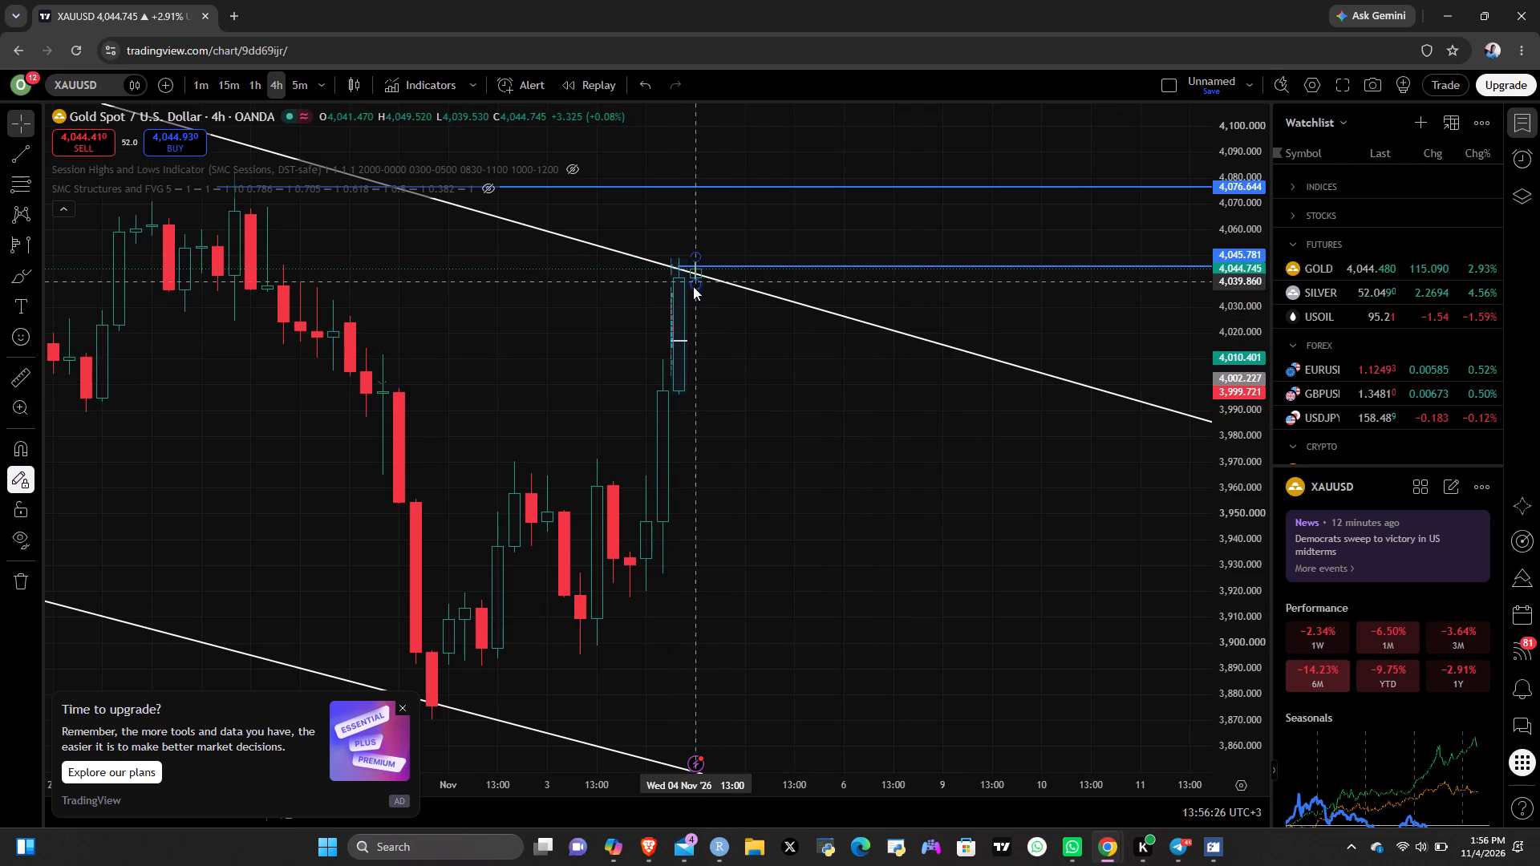
Remove the short green trend line running from about 4,046.9 to 4,036.5 at the latest 4-hour candle.
right_click(695, 289)
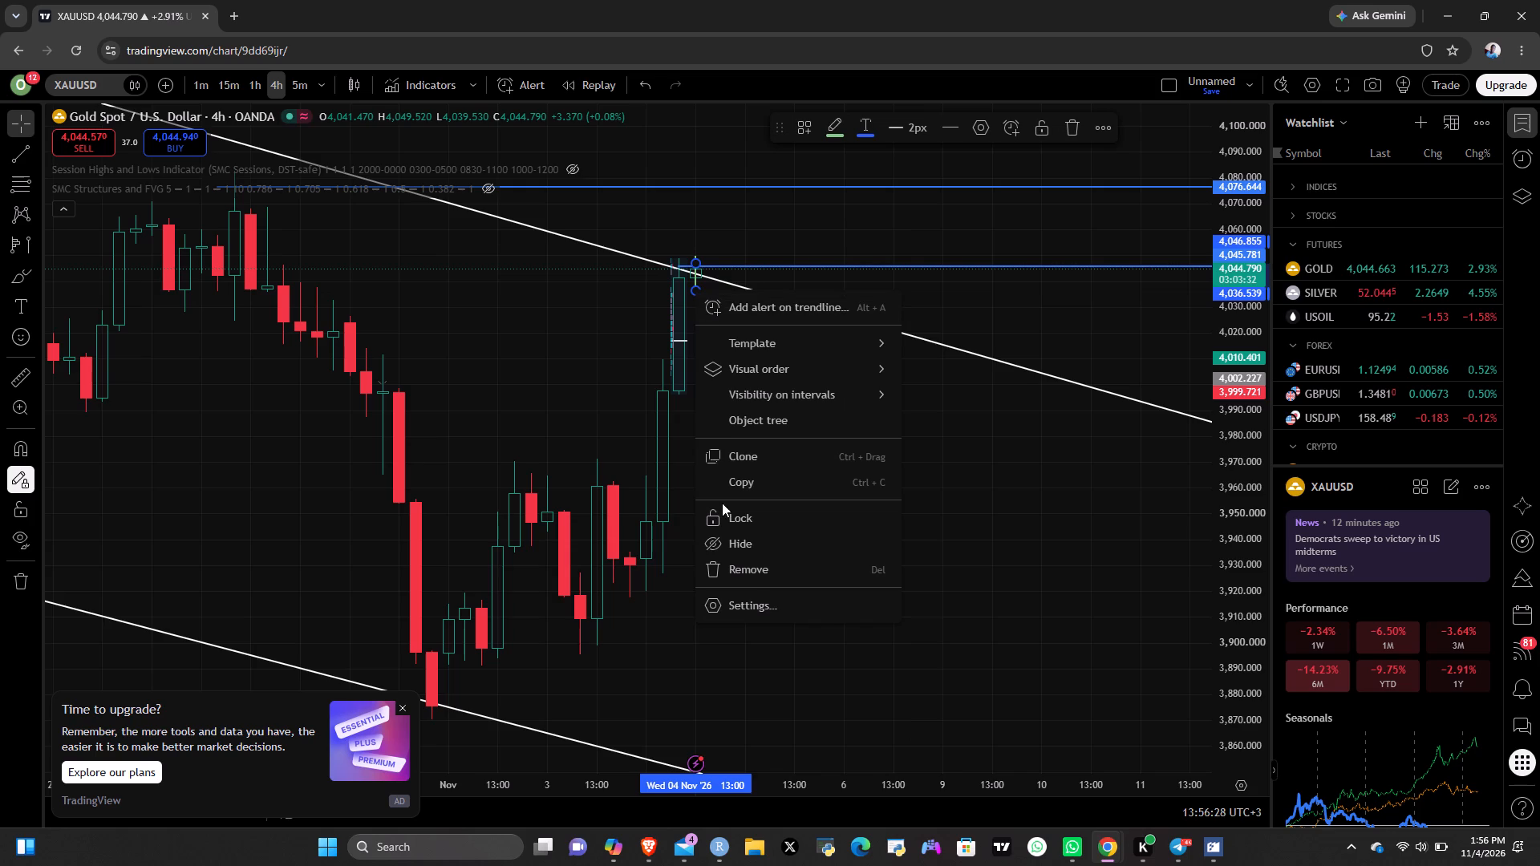
left_click(711, 559)
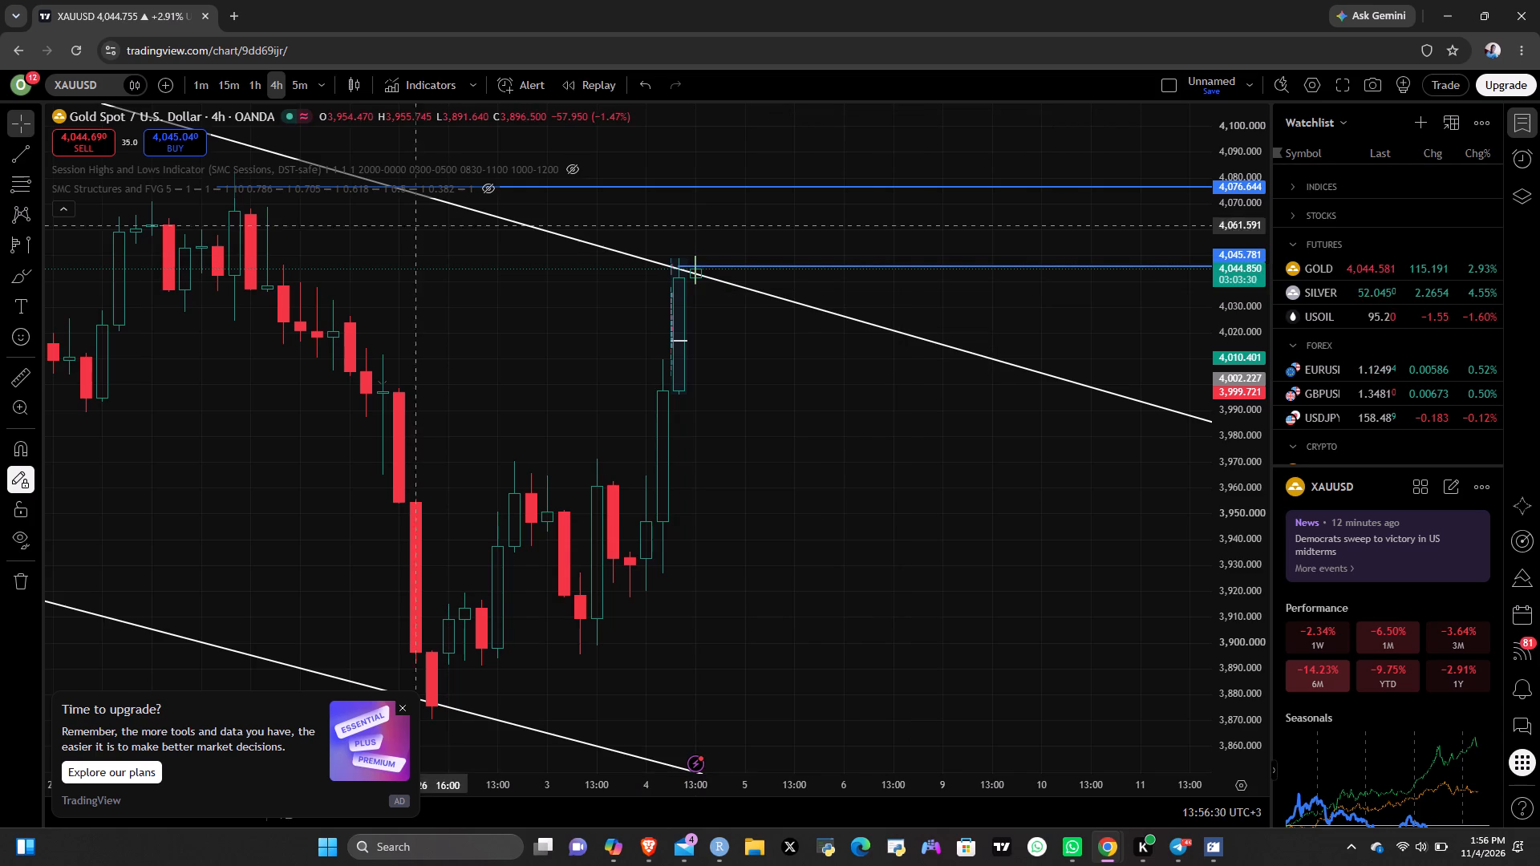
Compare gold's recent price action around the white trend line and blue level on the 1-hour, 1-minute, 15-minute and 5-minute charts.
left_click(247, 82)
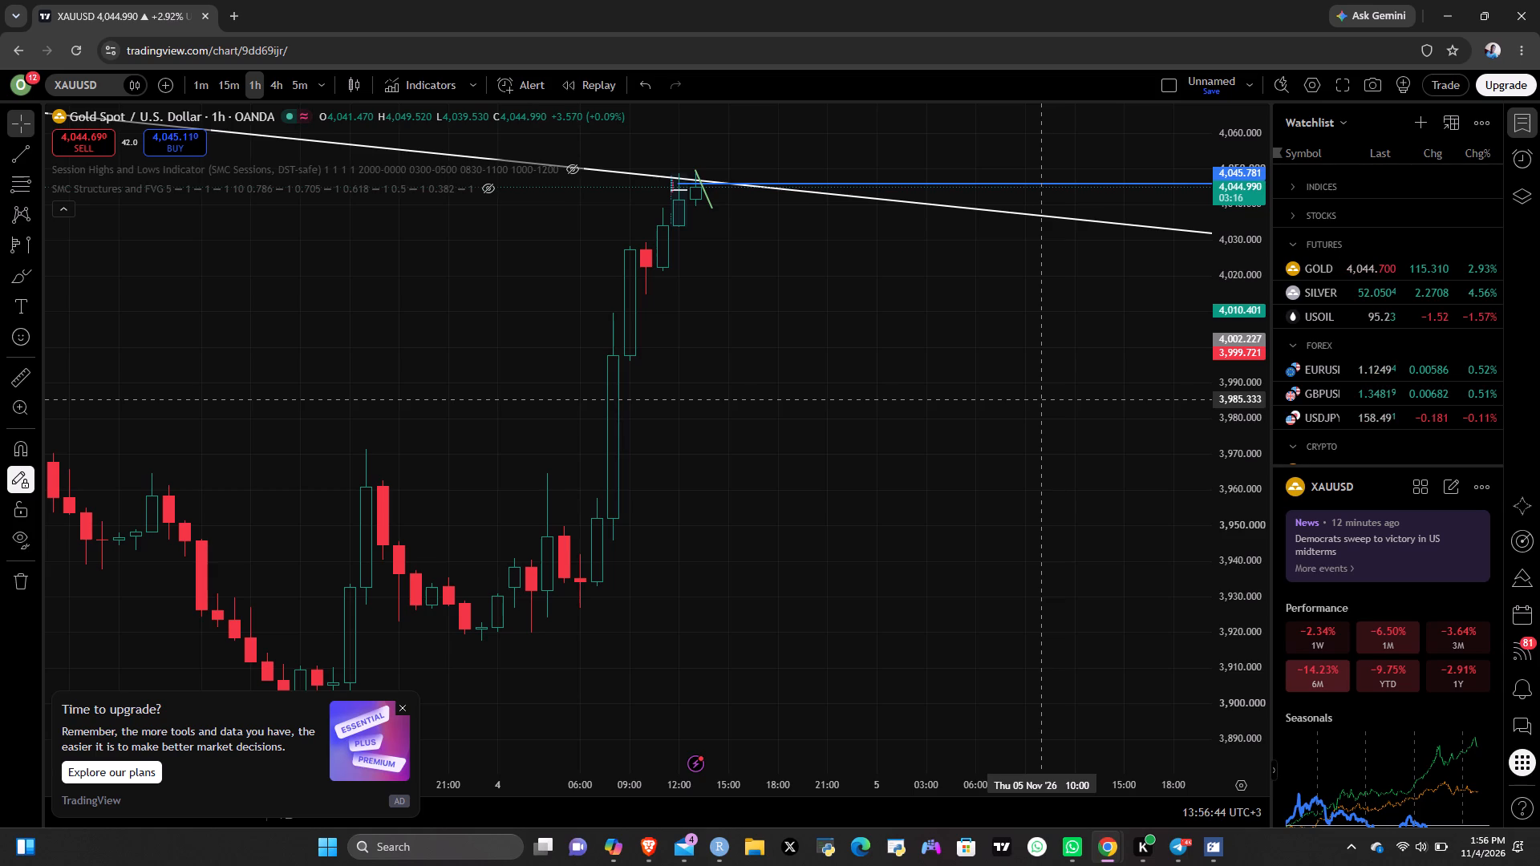
scroll(998, 552, "up", 3)
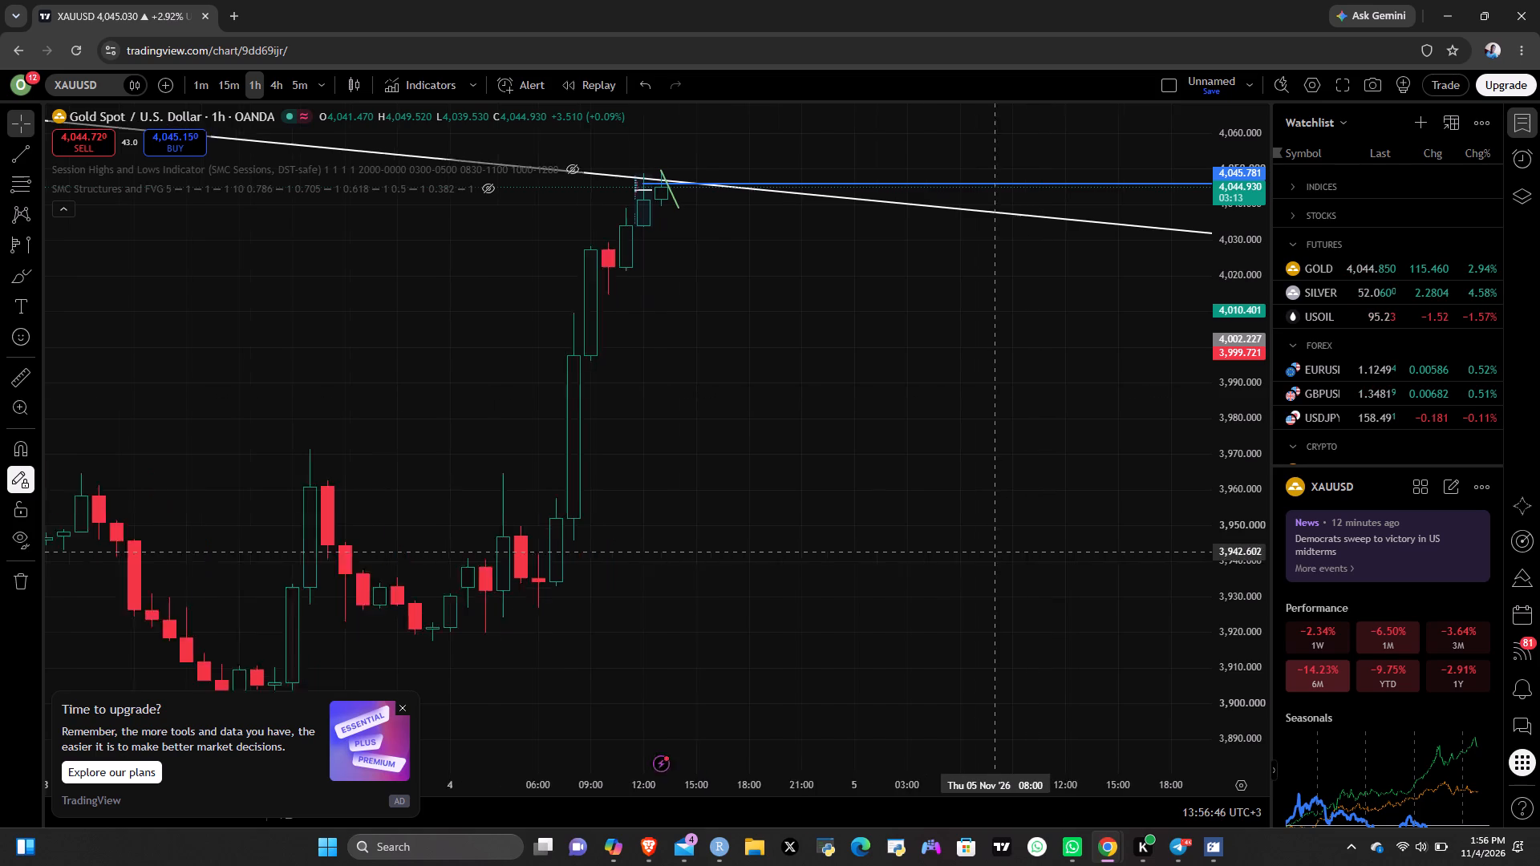
scroll(986, 548, "down", 6)
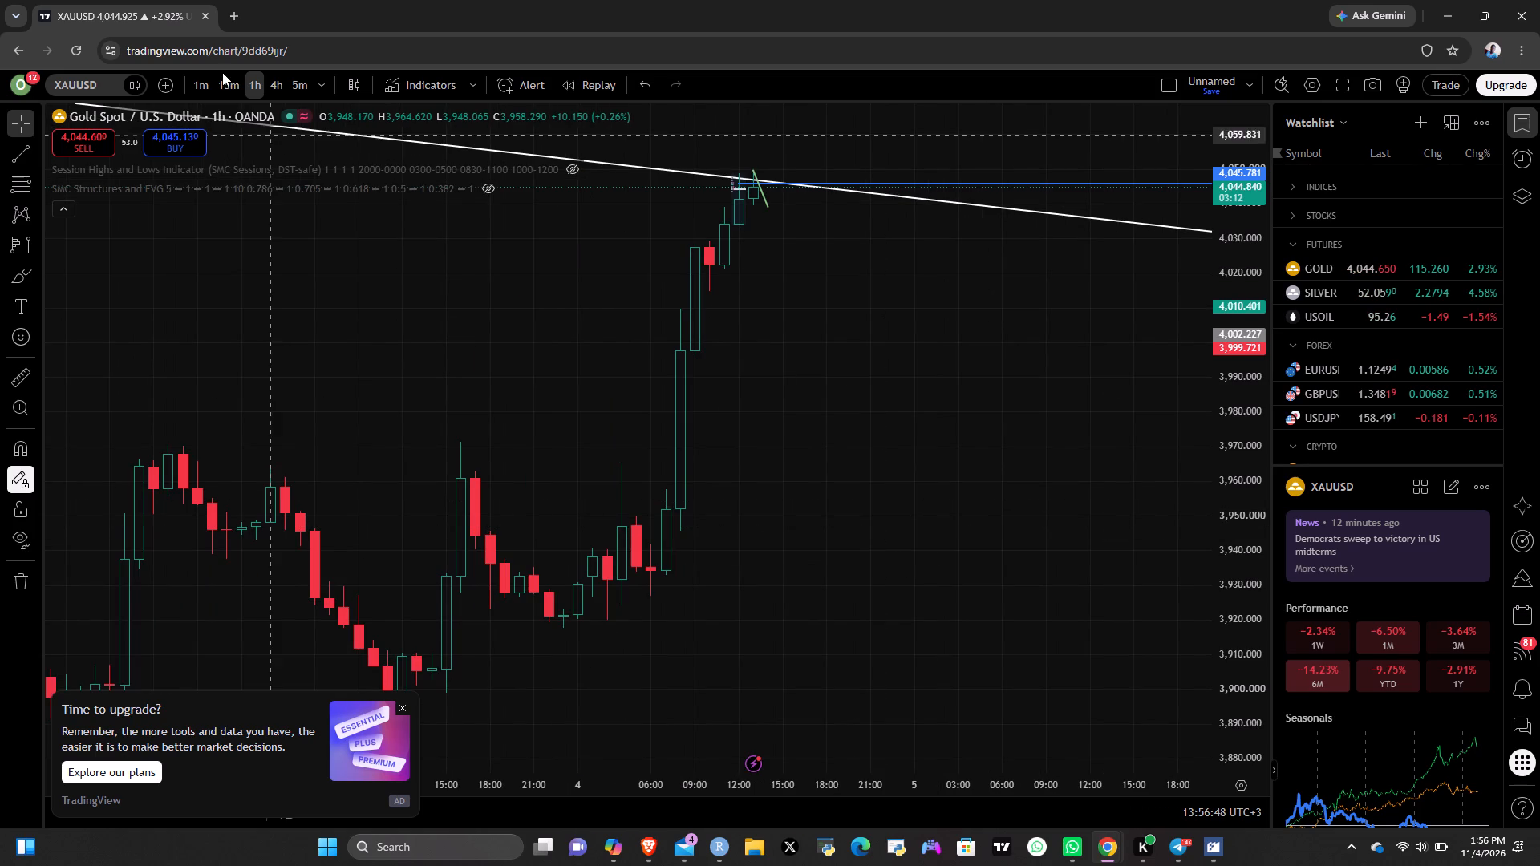
left_click(202, 79)
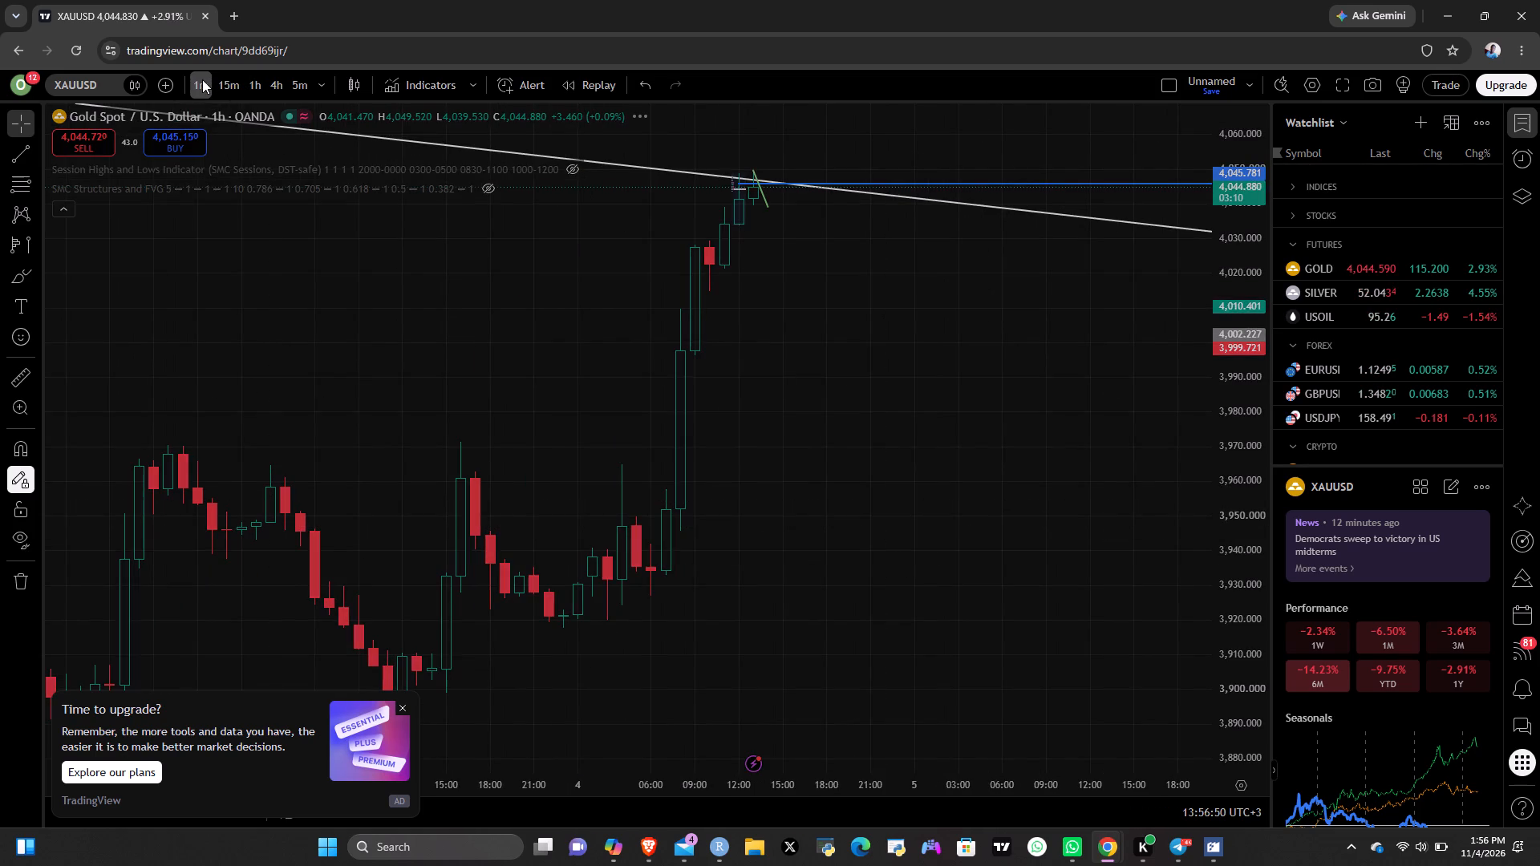
scroll(650, 285, "down", 7)
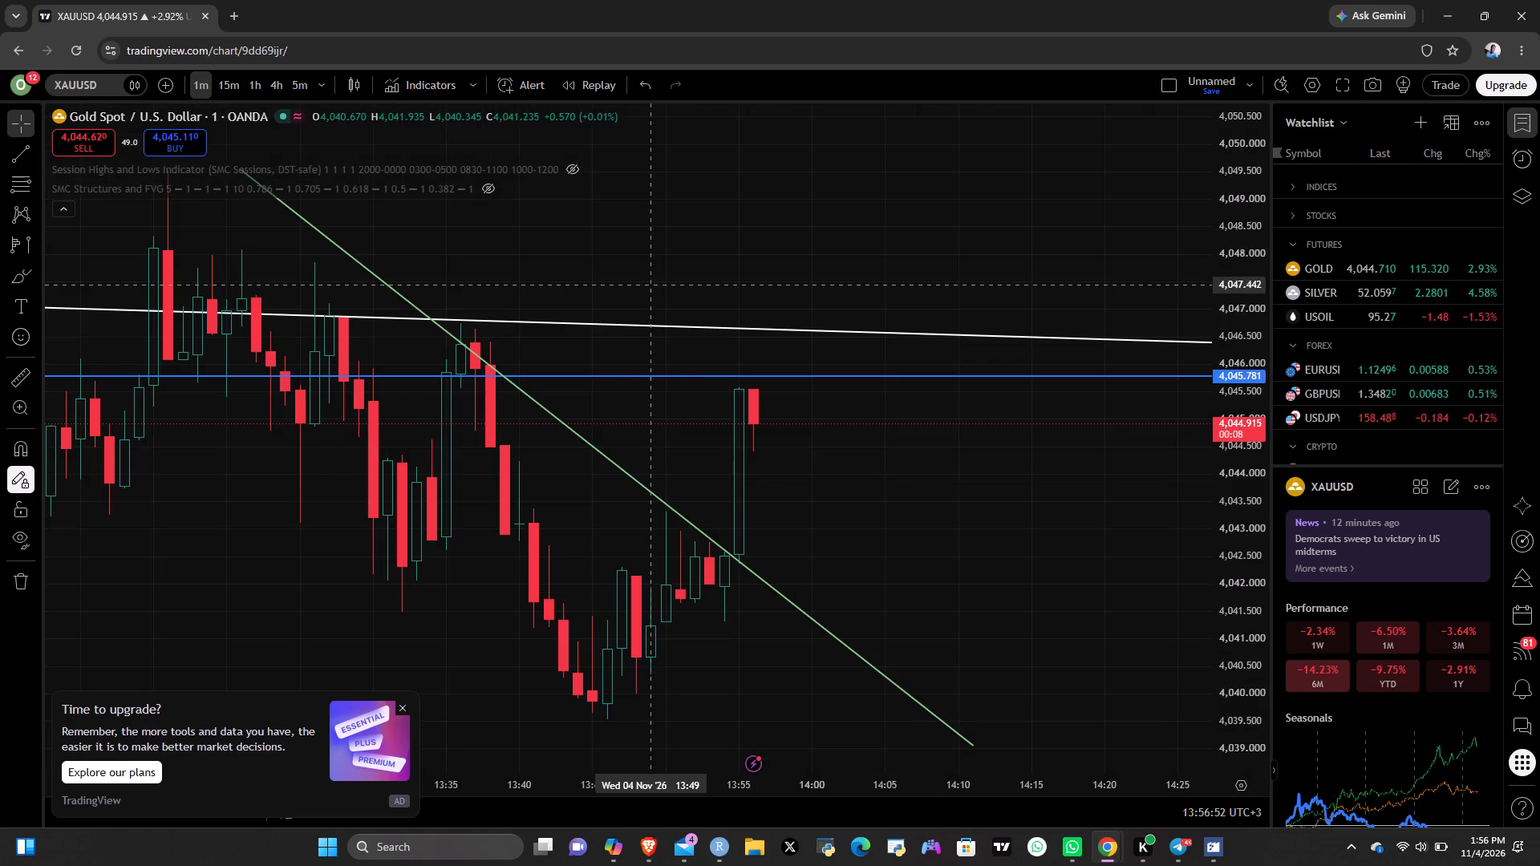
scroll(719, 322, "down", 10)
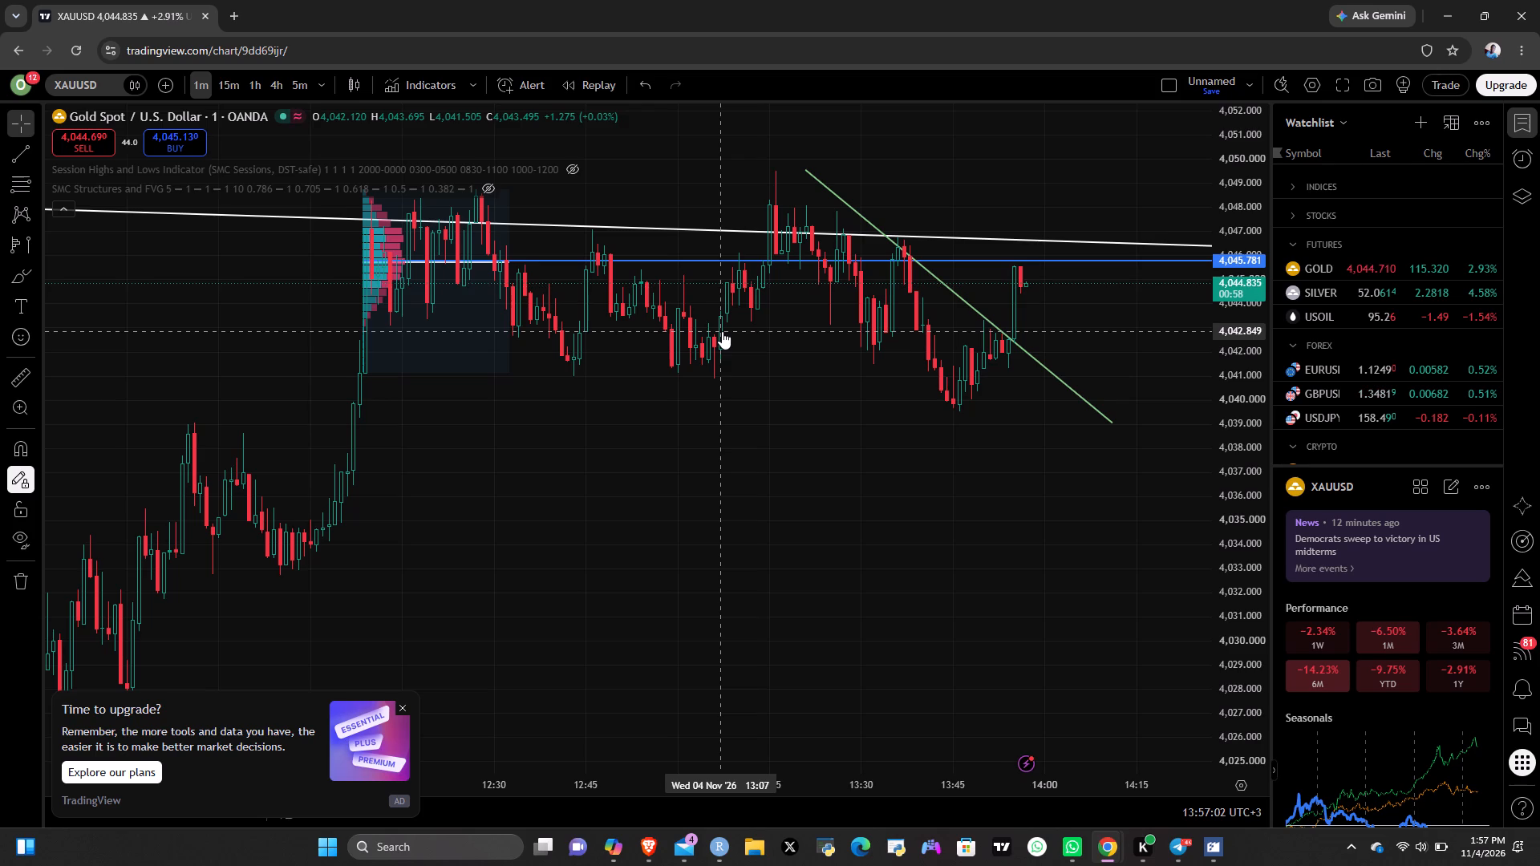
left_click(229, 91)
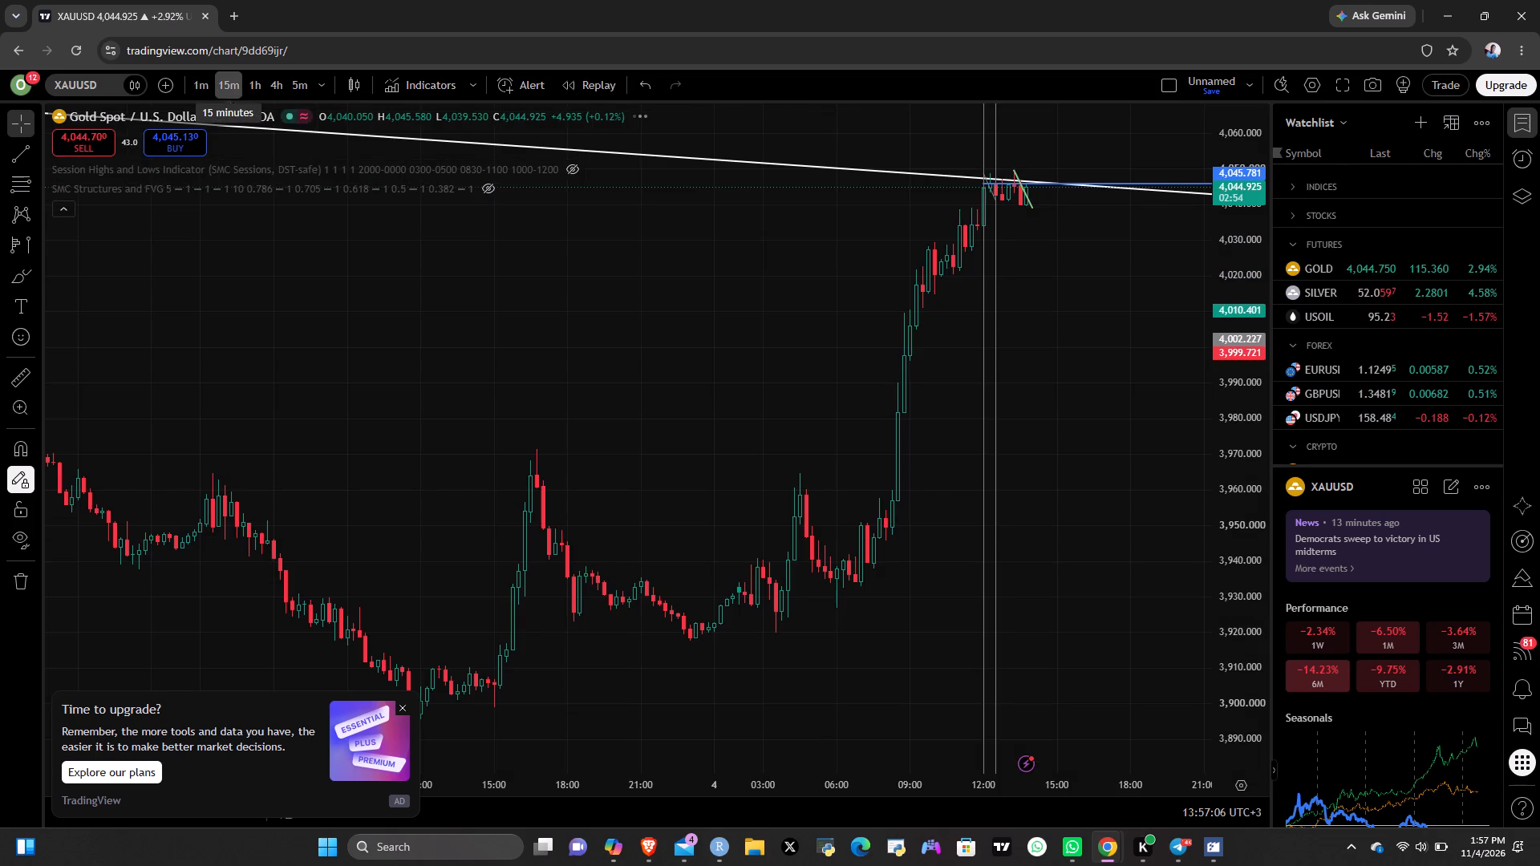
scroll(829, 366, "up", 6)
scroll(764, 364, "up", 6)
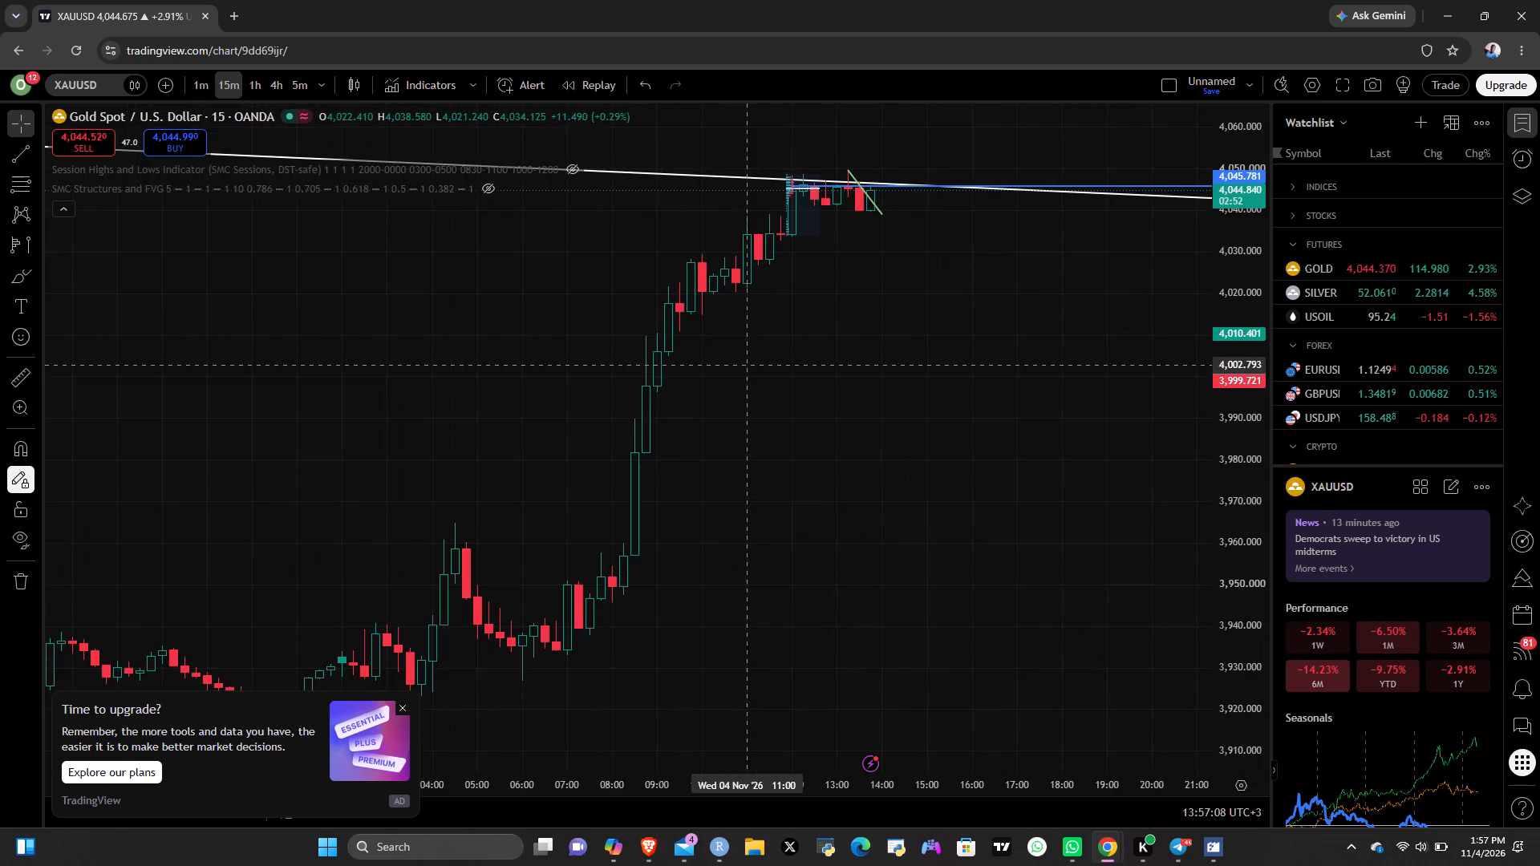
scroll(728, 367, "up", 3)
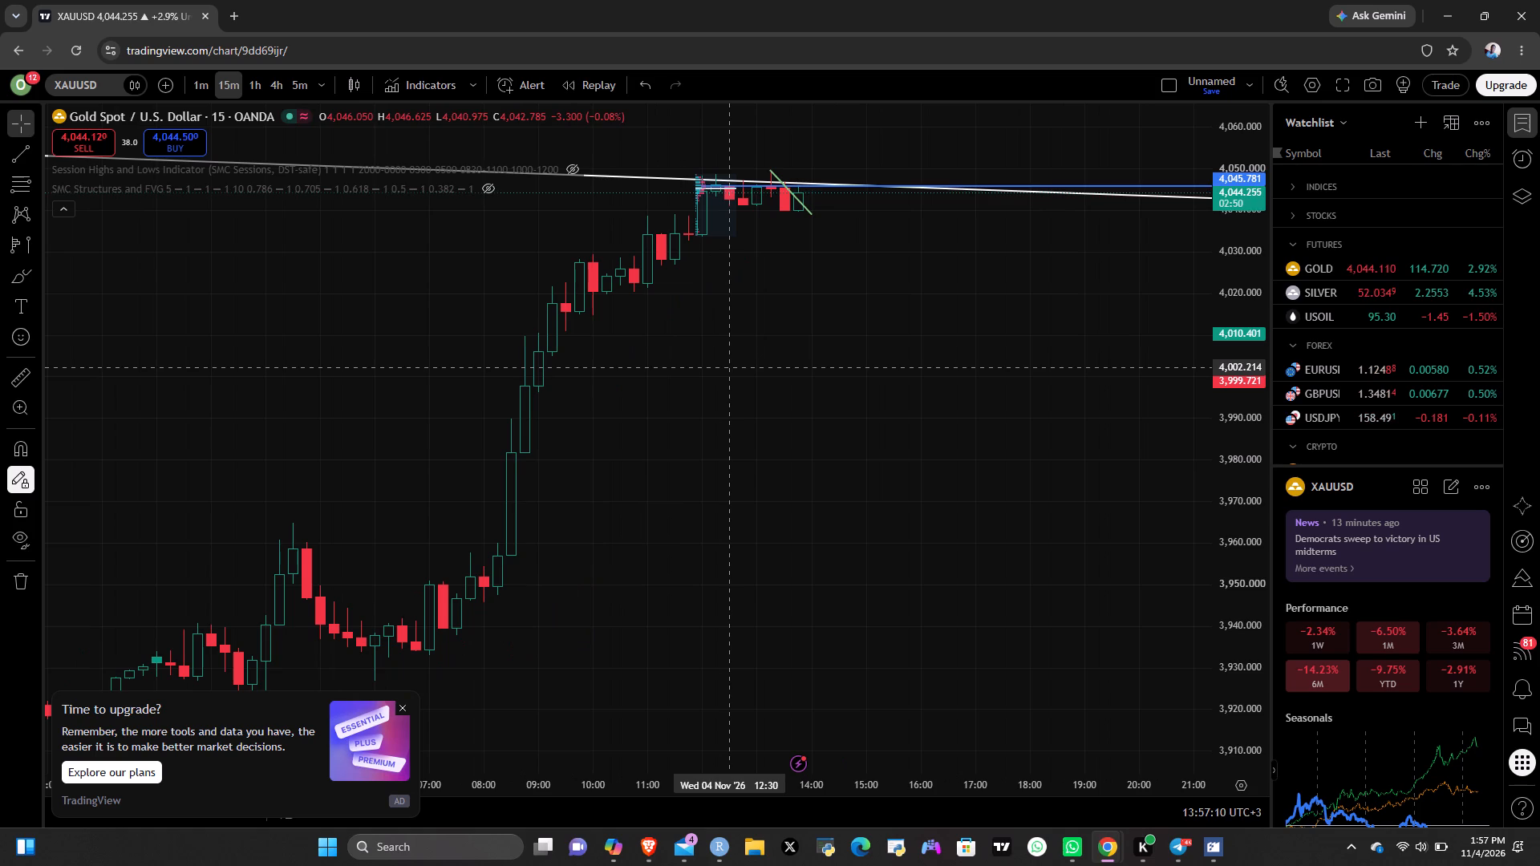
left_click(298, 83)
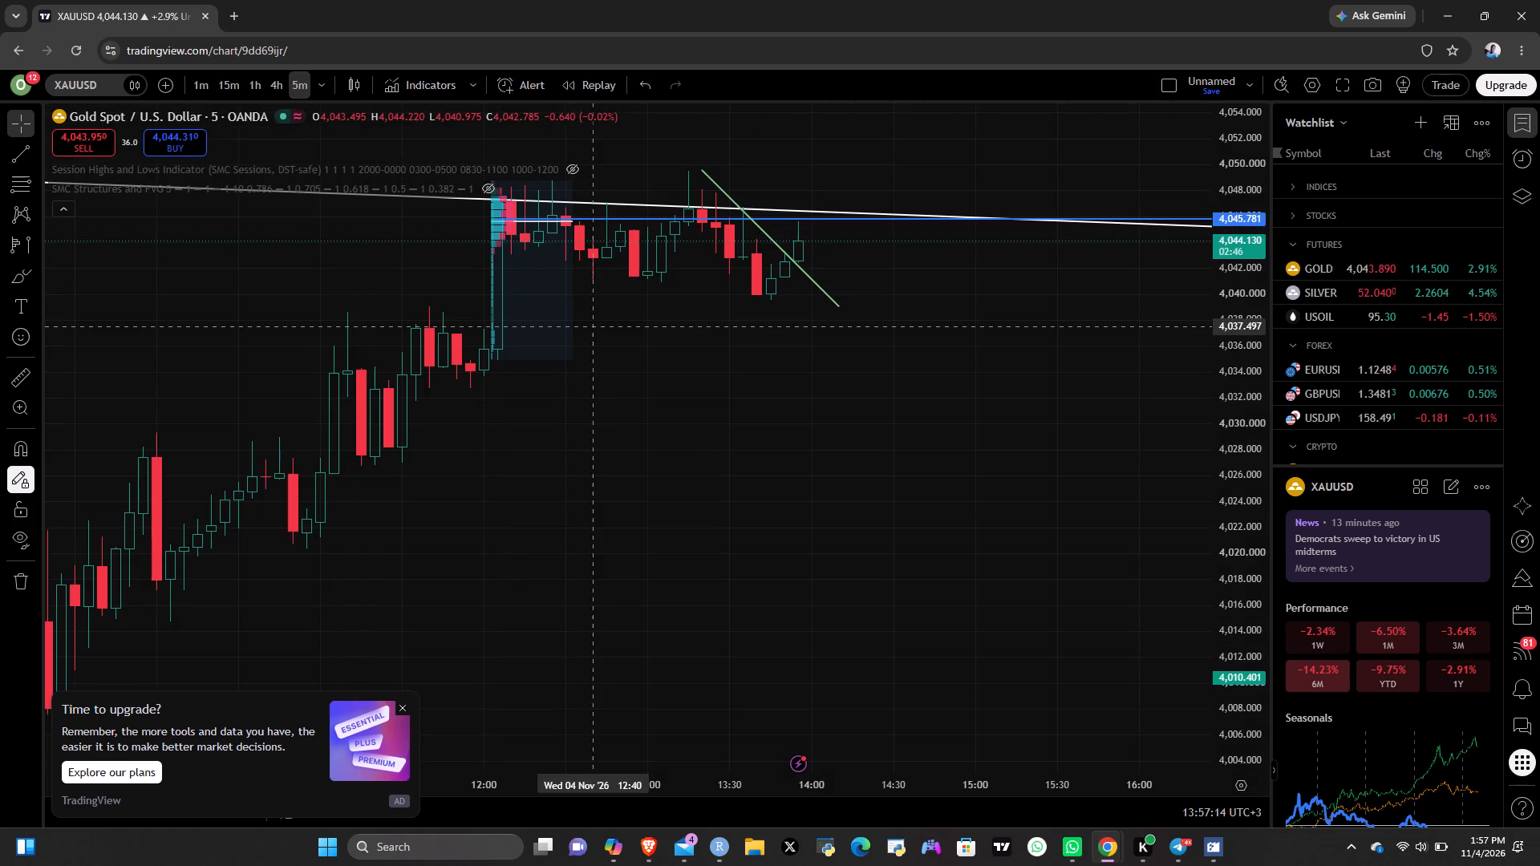
scroll(778, 431, "down", 4)
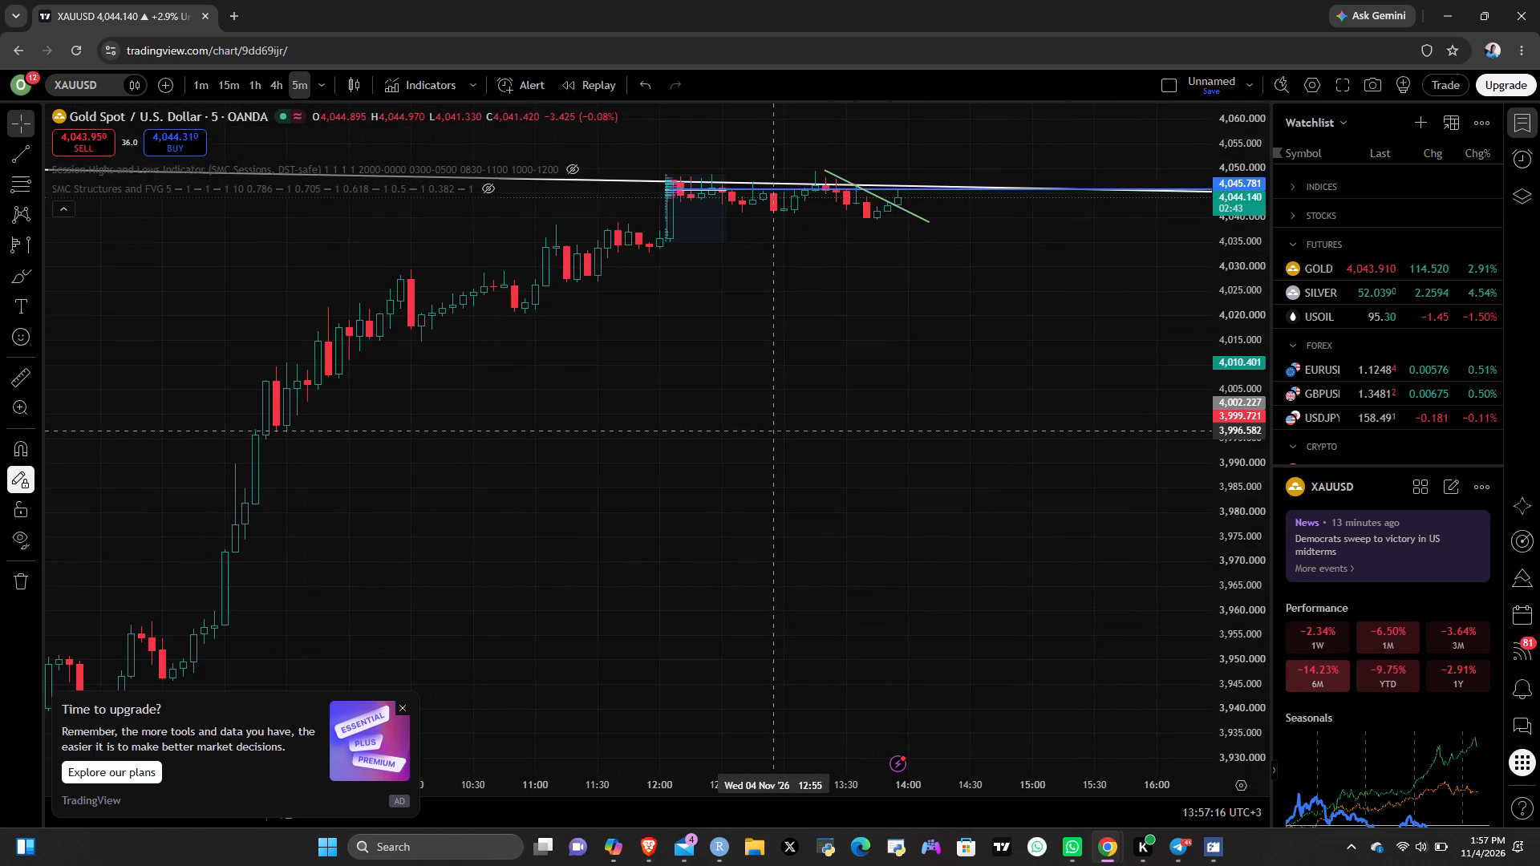
scroll(778, 431, "up", 3)
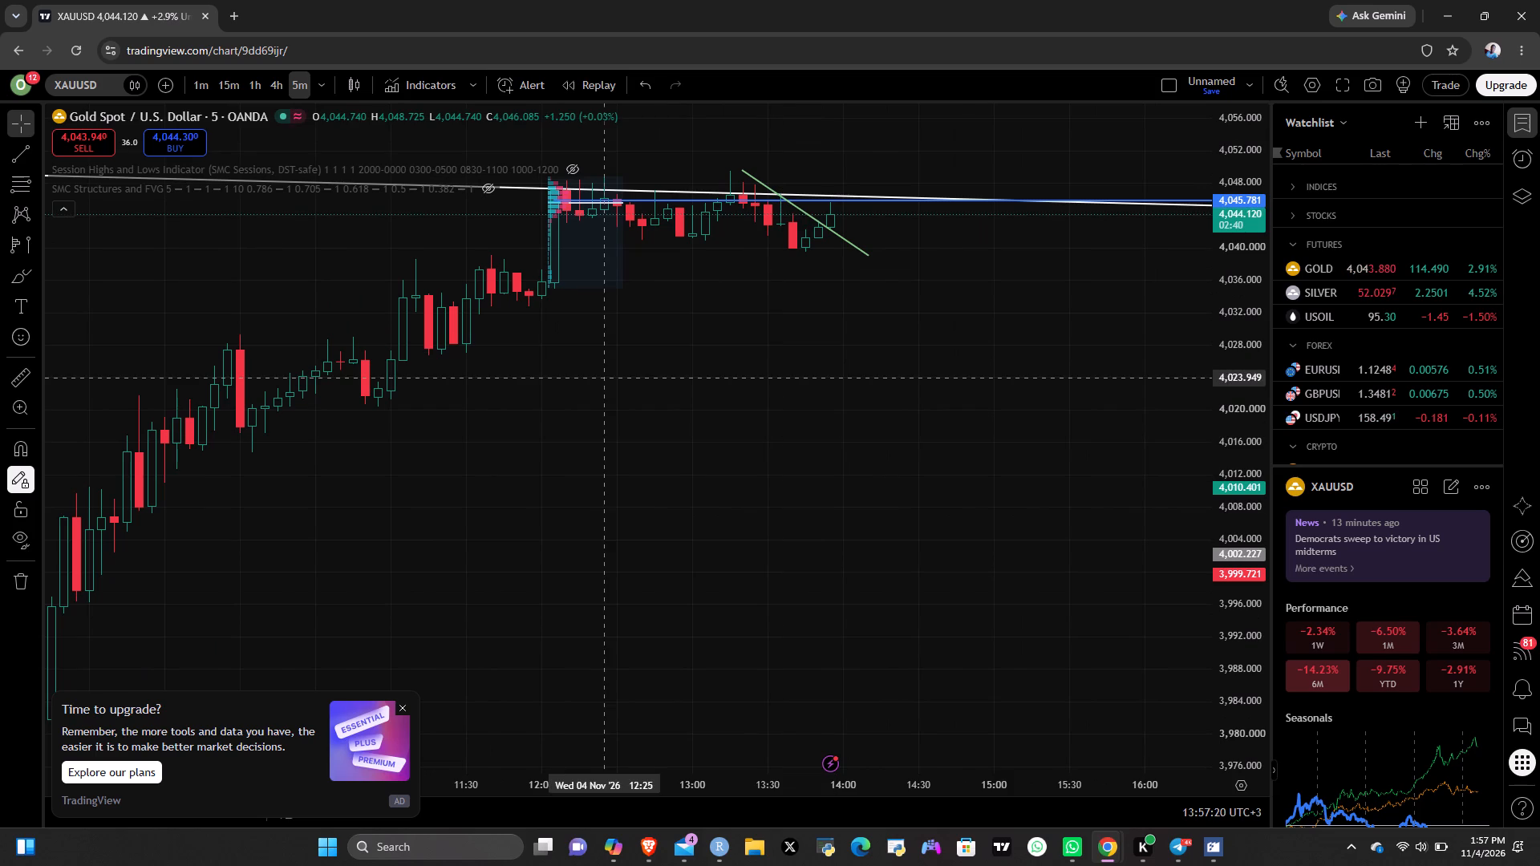
Return the chart to the one-minute timeframe, showing the price action from before 12:00 onwards.
left_click(199, 87)
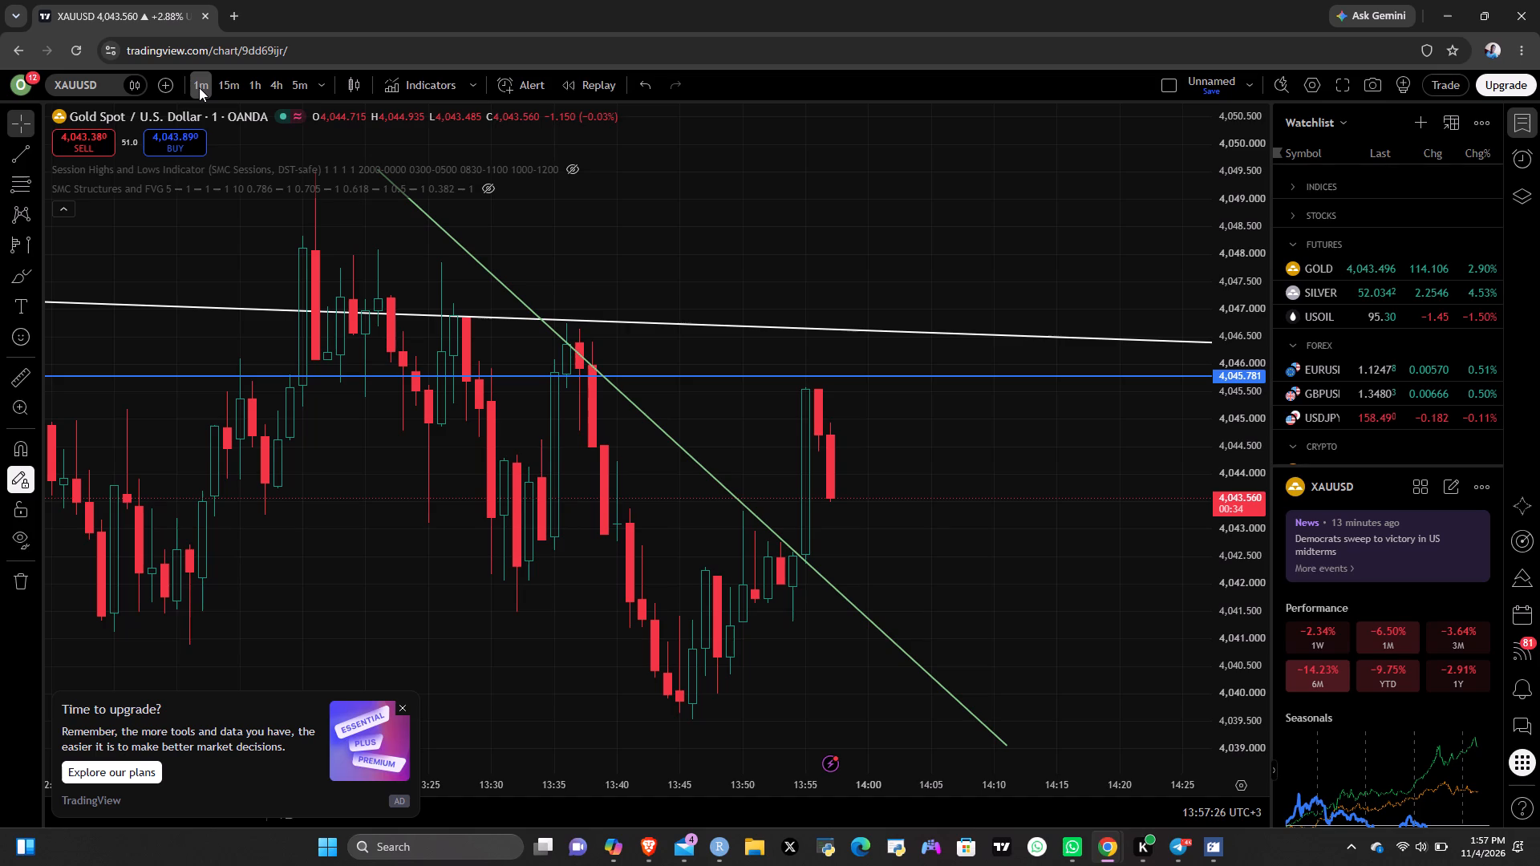
scroll(512, 127, "down", 10)
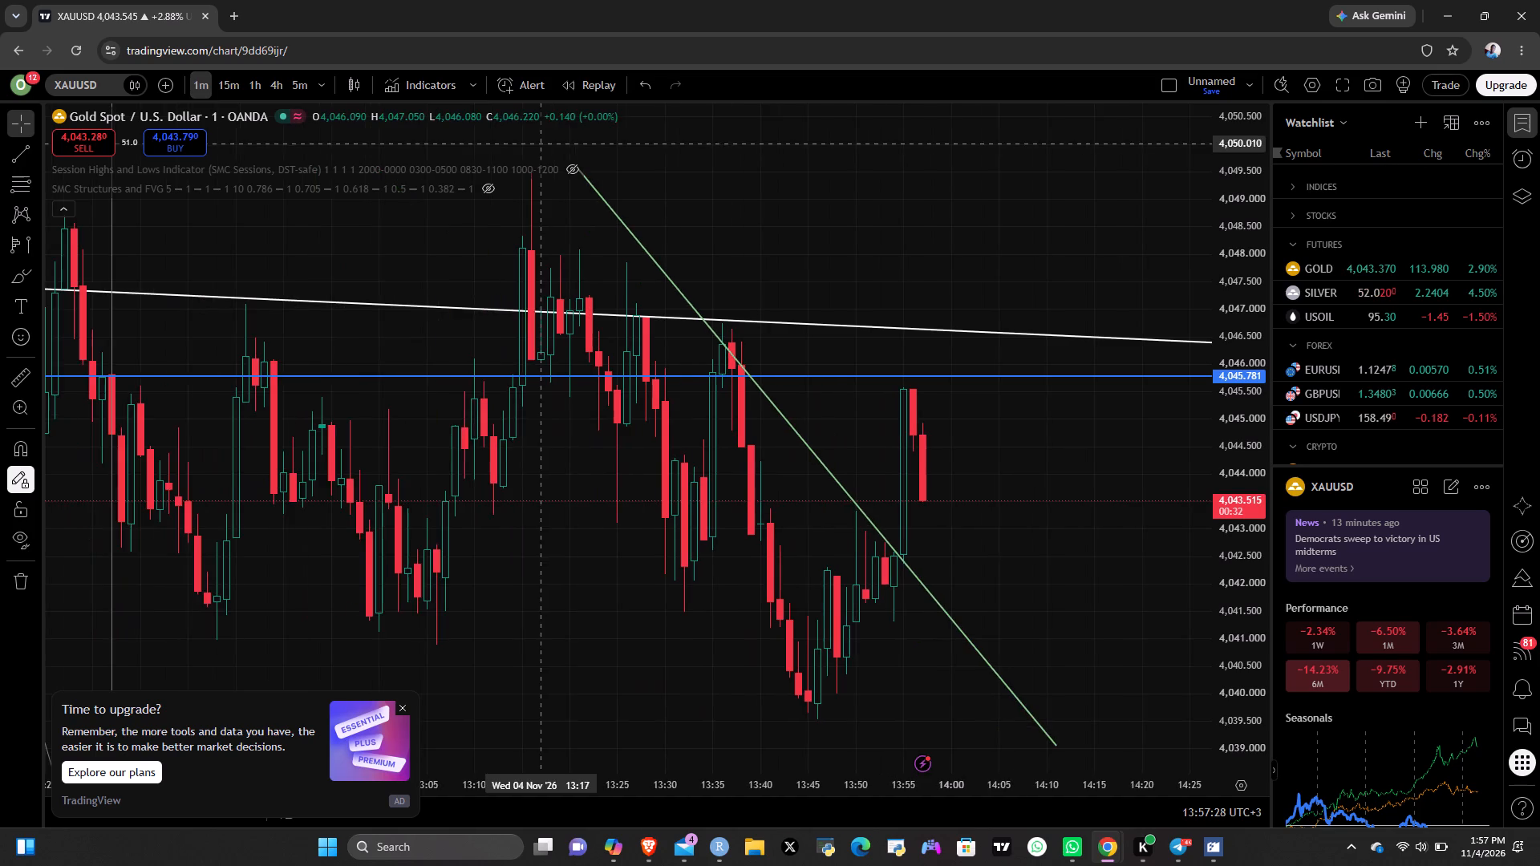
scroll(567, 163, "down", 6)
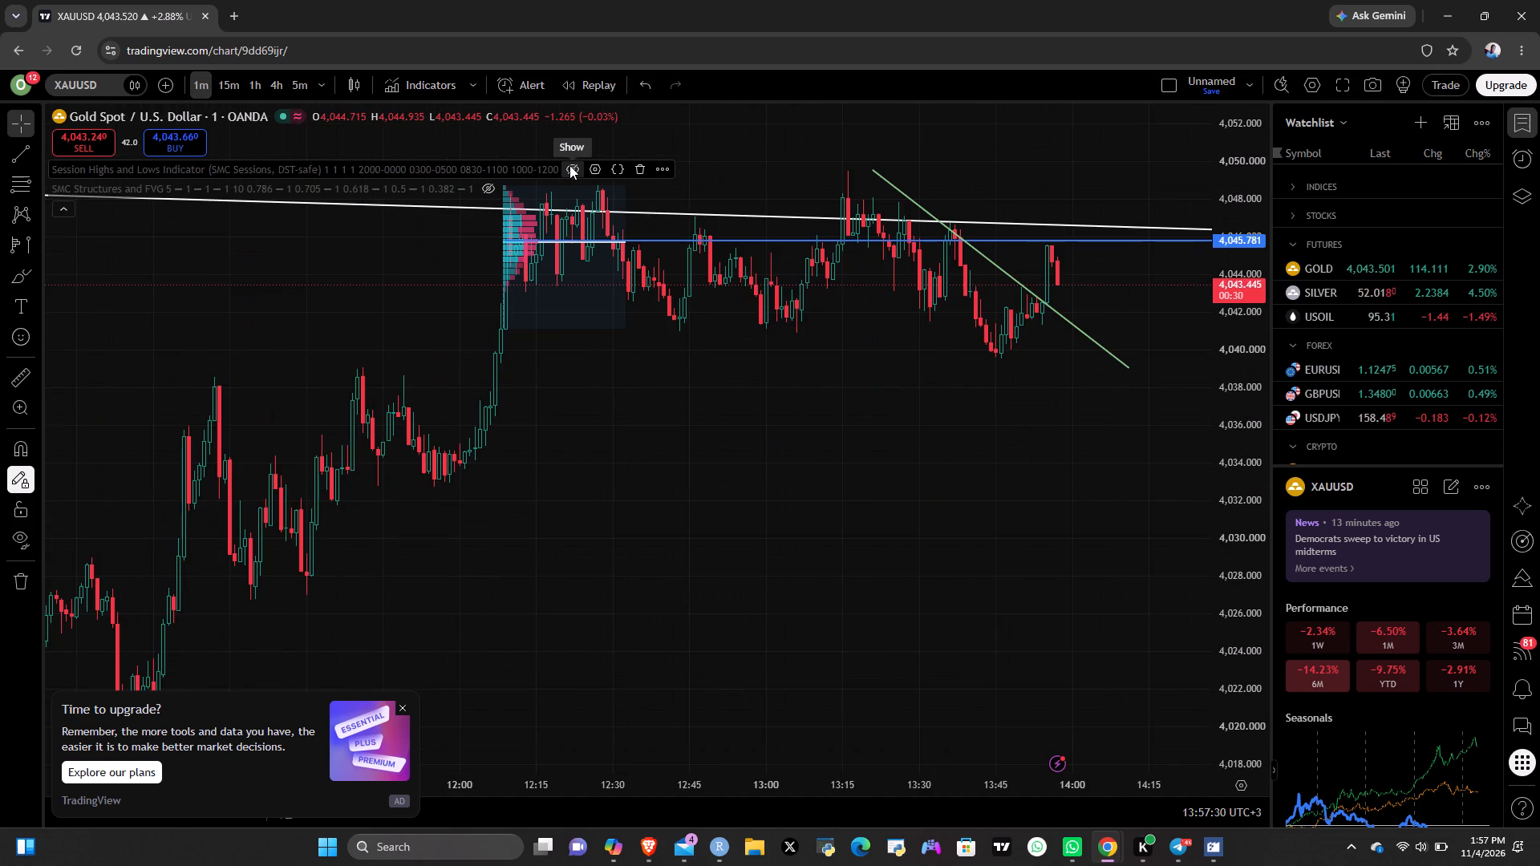
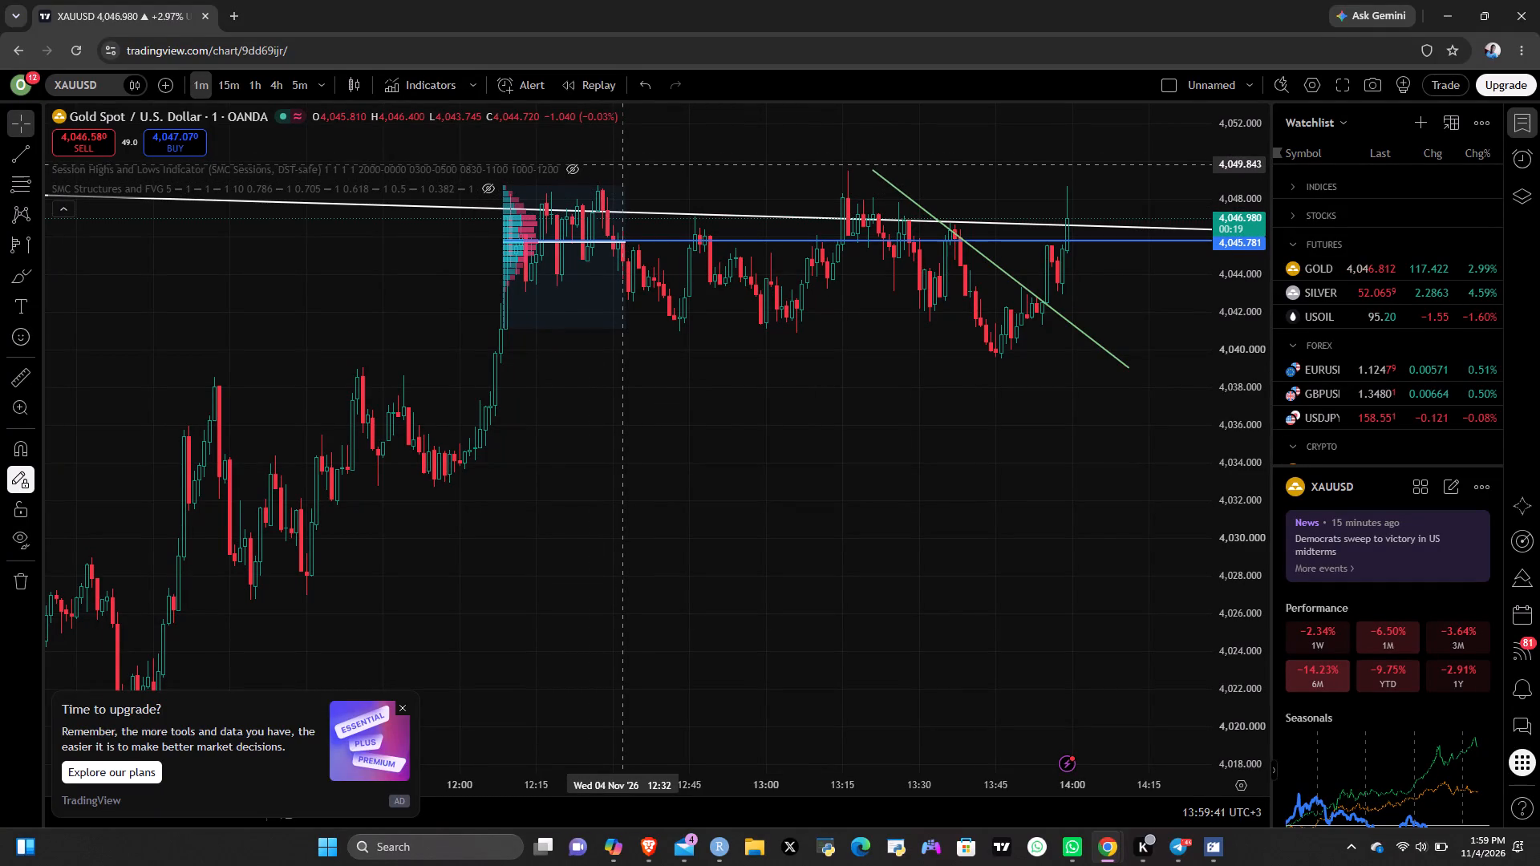
Examine gold's latest price action around the white trend line and the 4,045.781 level on the 15-minute and one-minute charts.
left_click(233, 81)
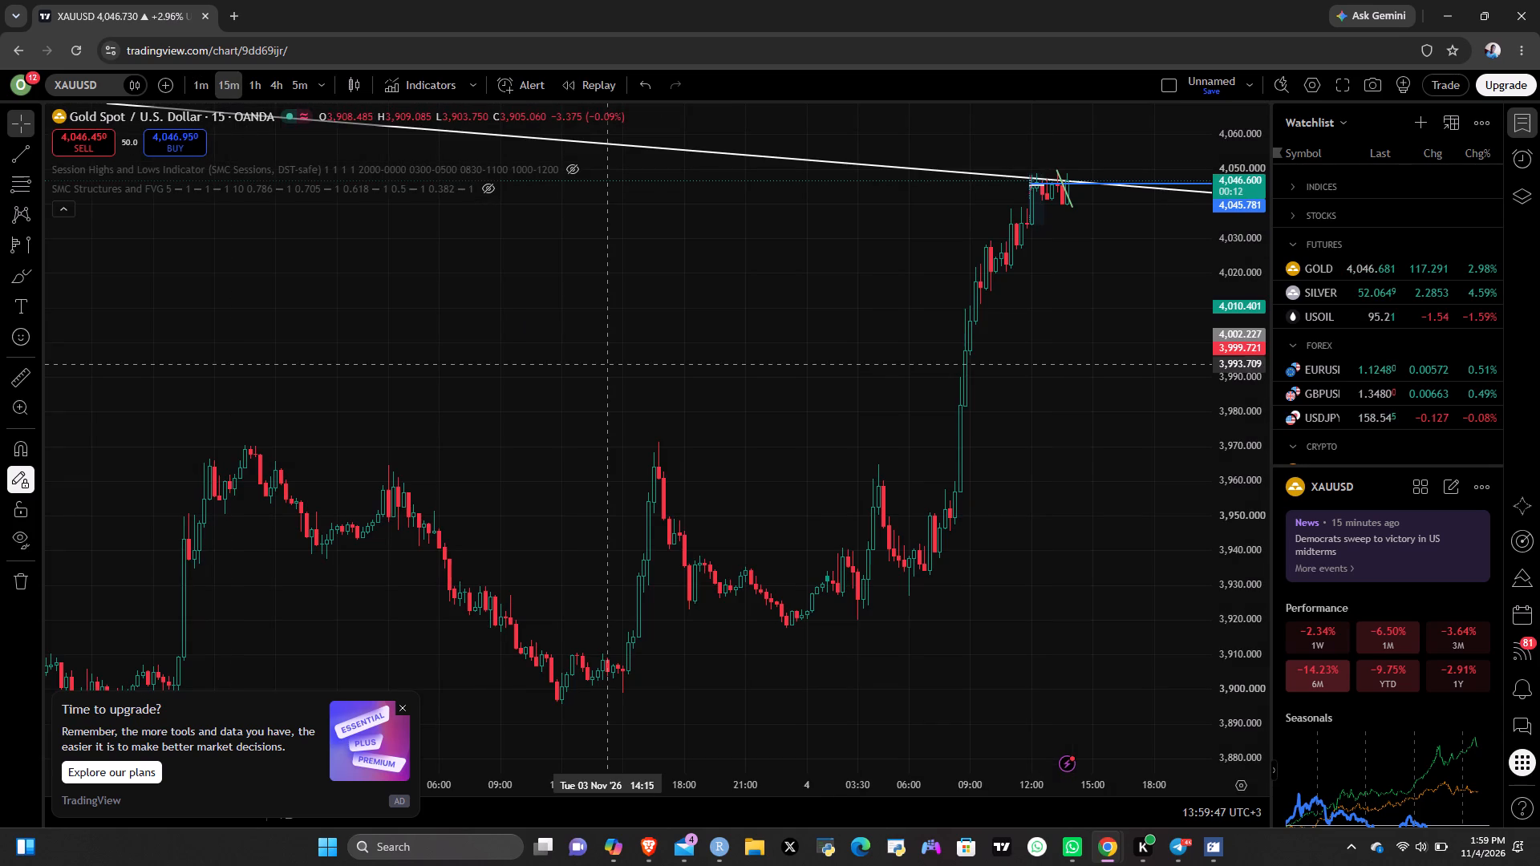
scroll(597, 360, "up", 10)
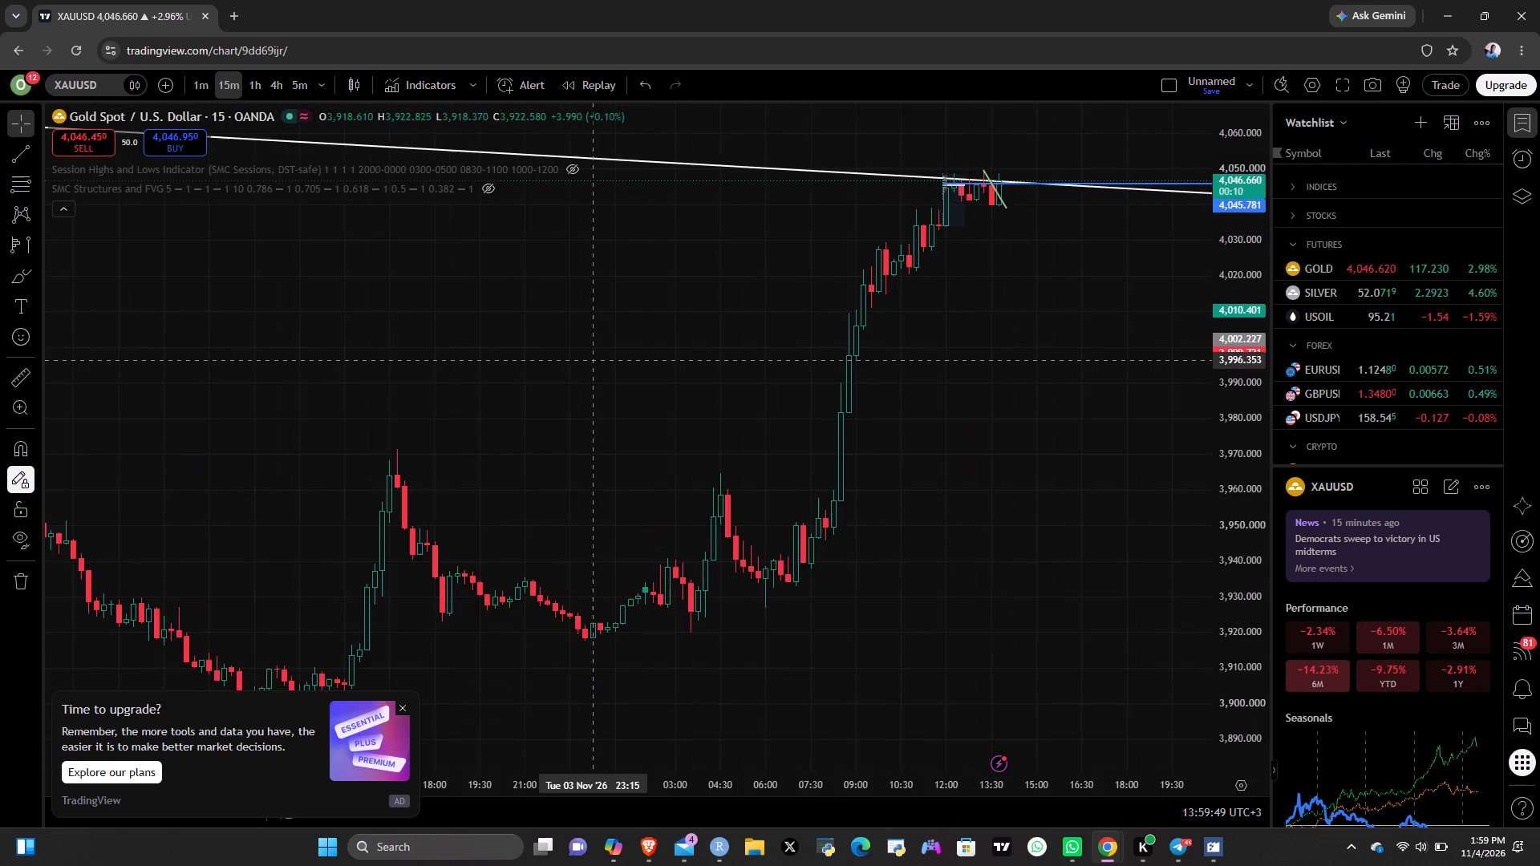
scroll(595, 360, "up", 5)
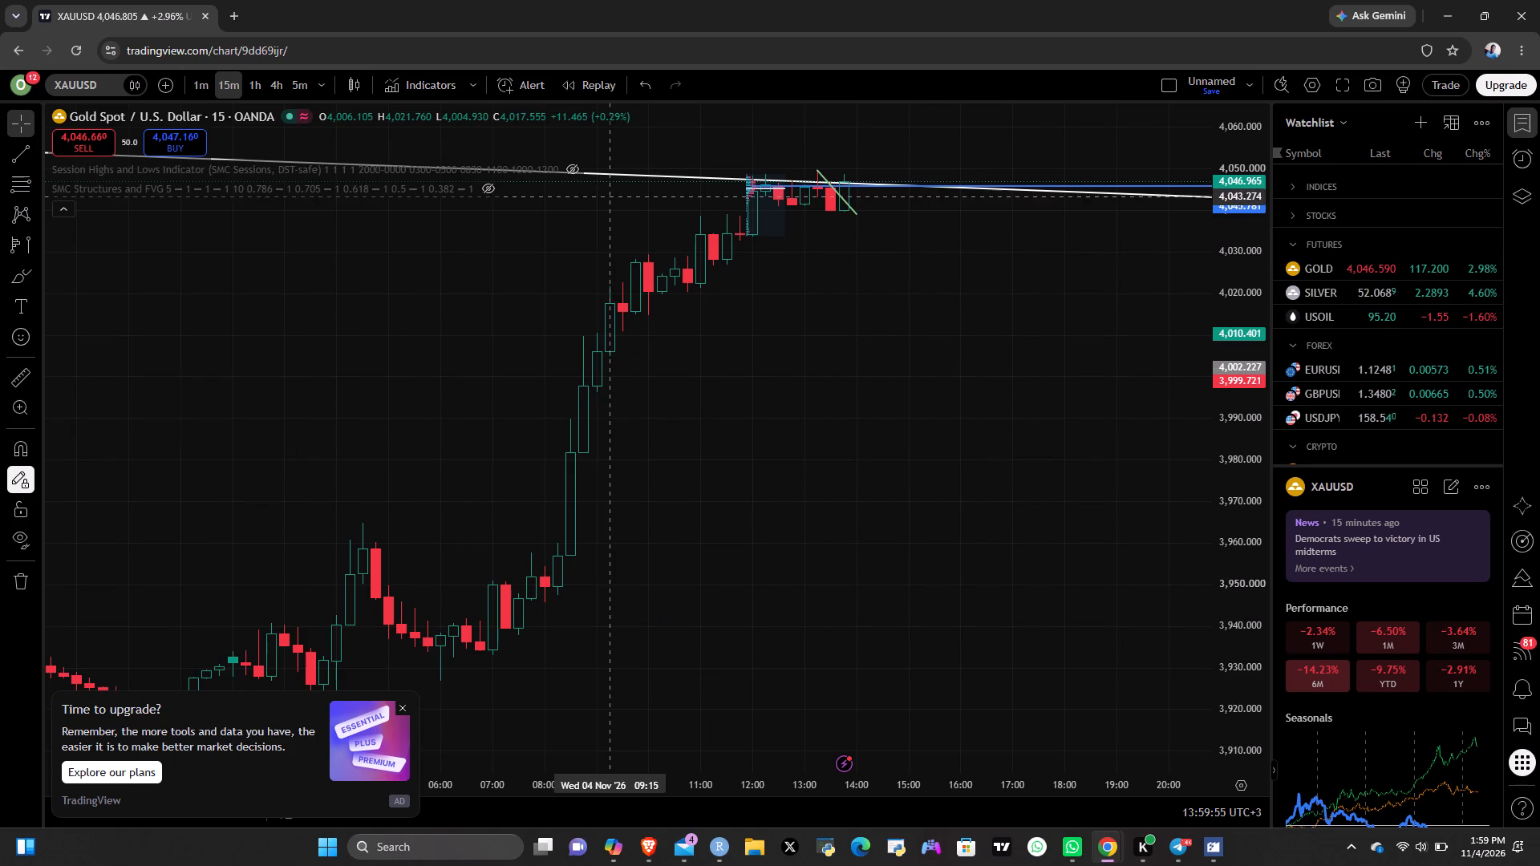
left_click(202, 76)
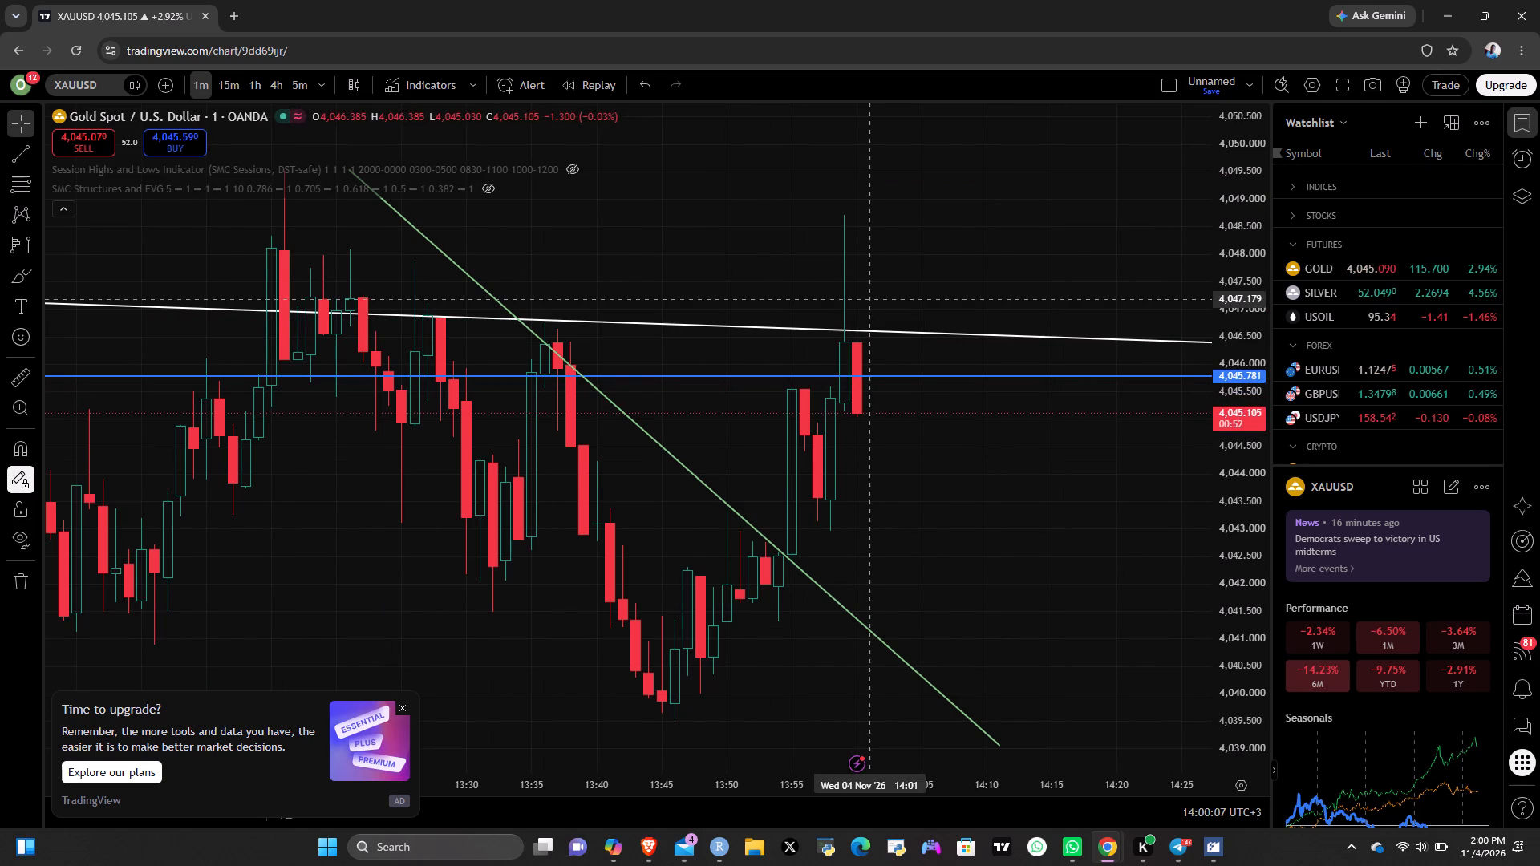
scroll(1225, 381, "down", 3)
scroll(1126, 395, "down", 2)
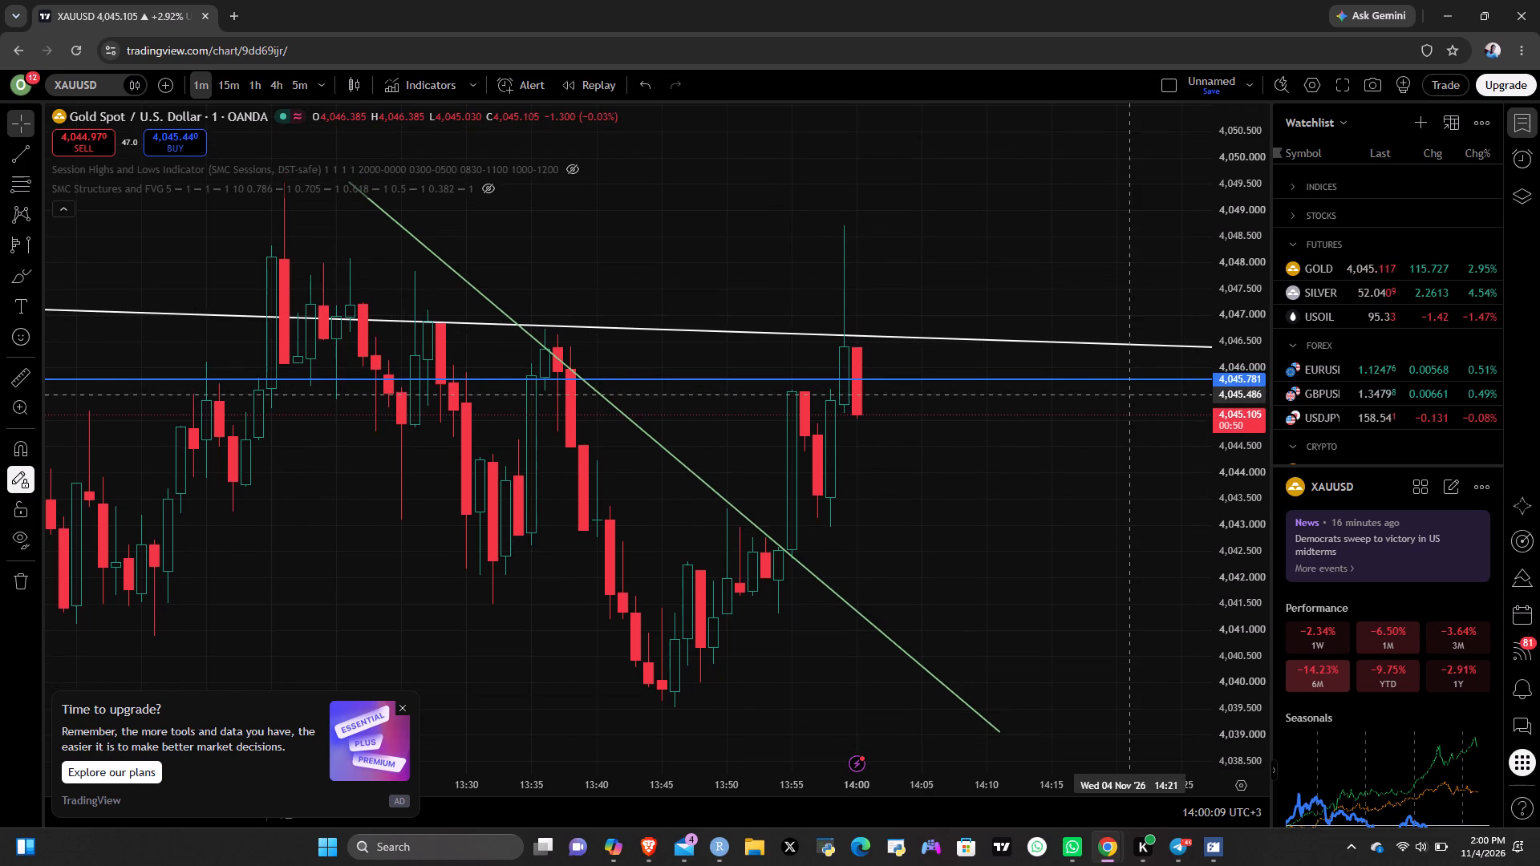
scroll(1126, 395, "down", 6)
left_click_drag(1101, 499, 907, 461)
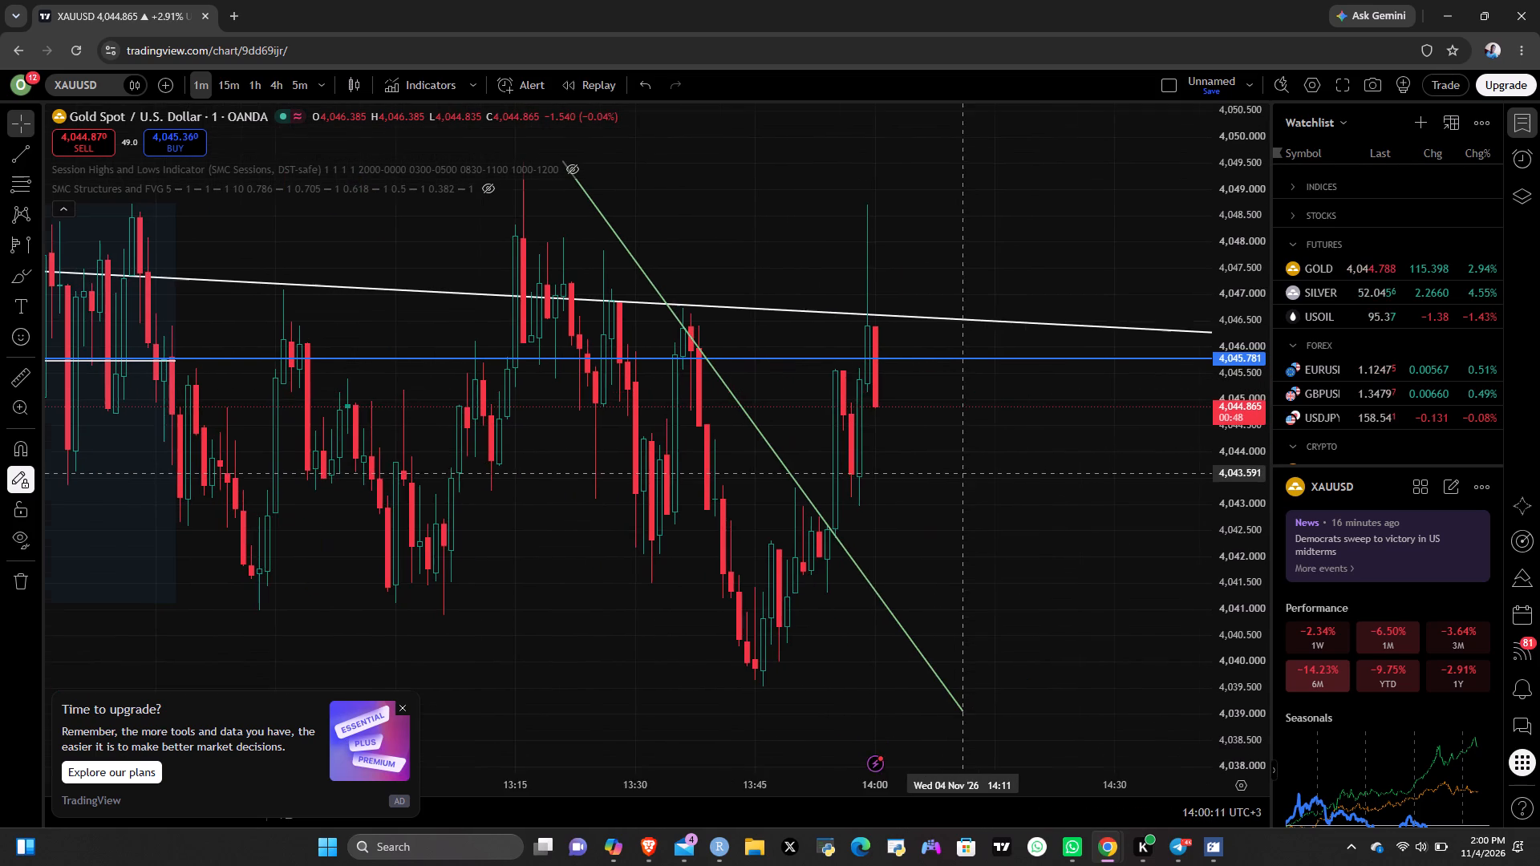
left_click_drag(907, 461, 816, 438)
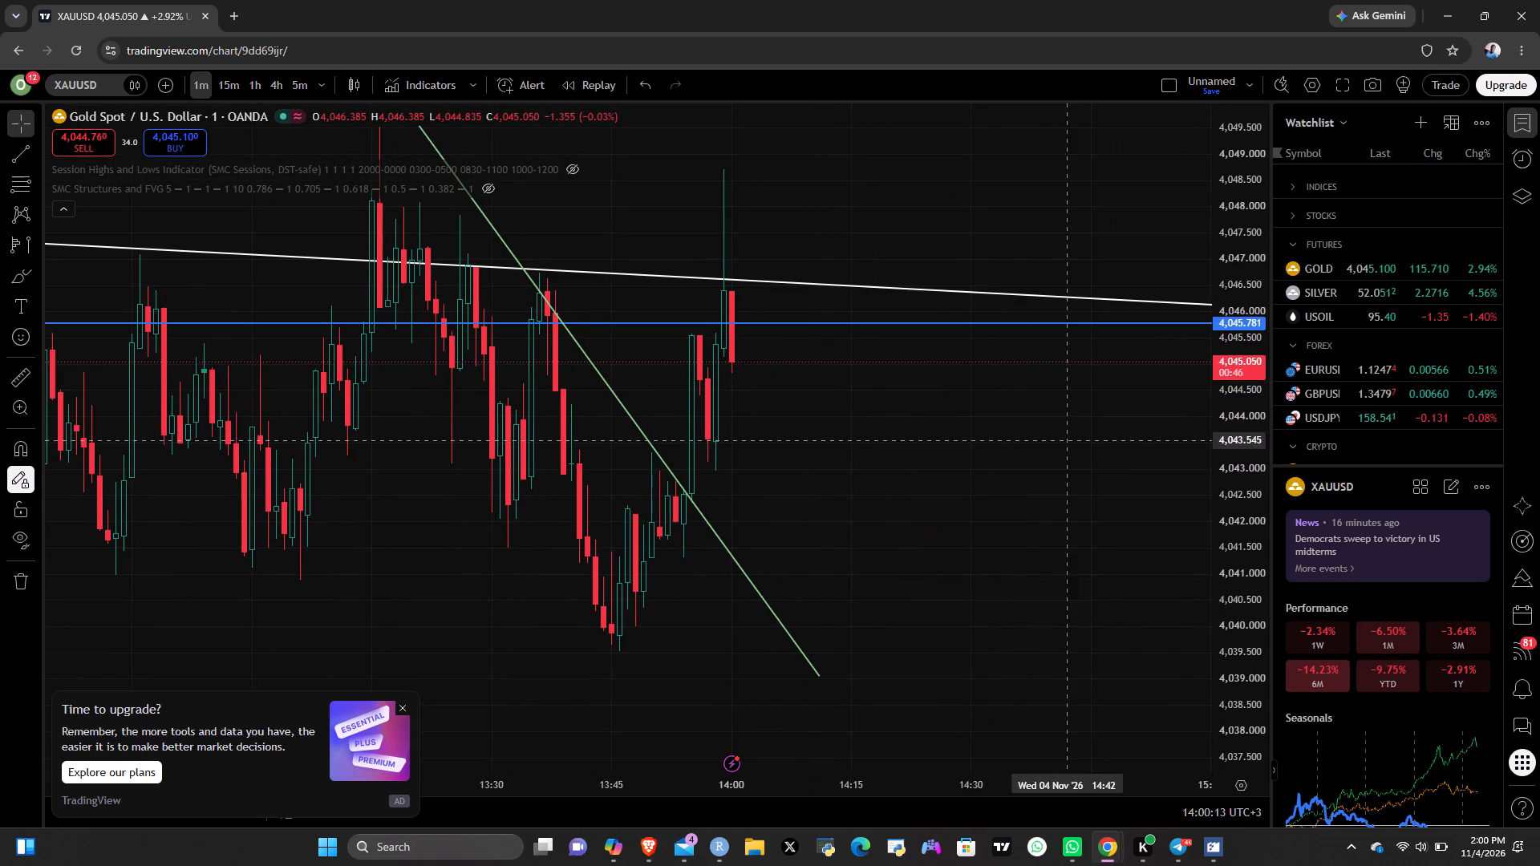
Check the 1-hour chart and review the one-minute price action from before 12:00 up to the latest candles.
left_click(256, 83)
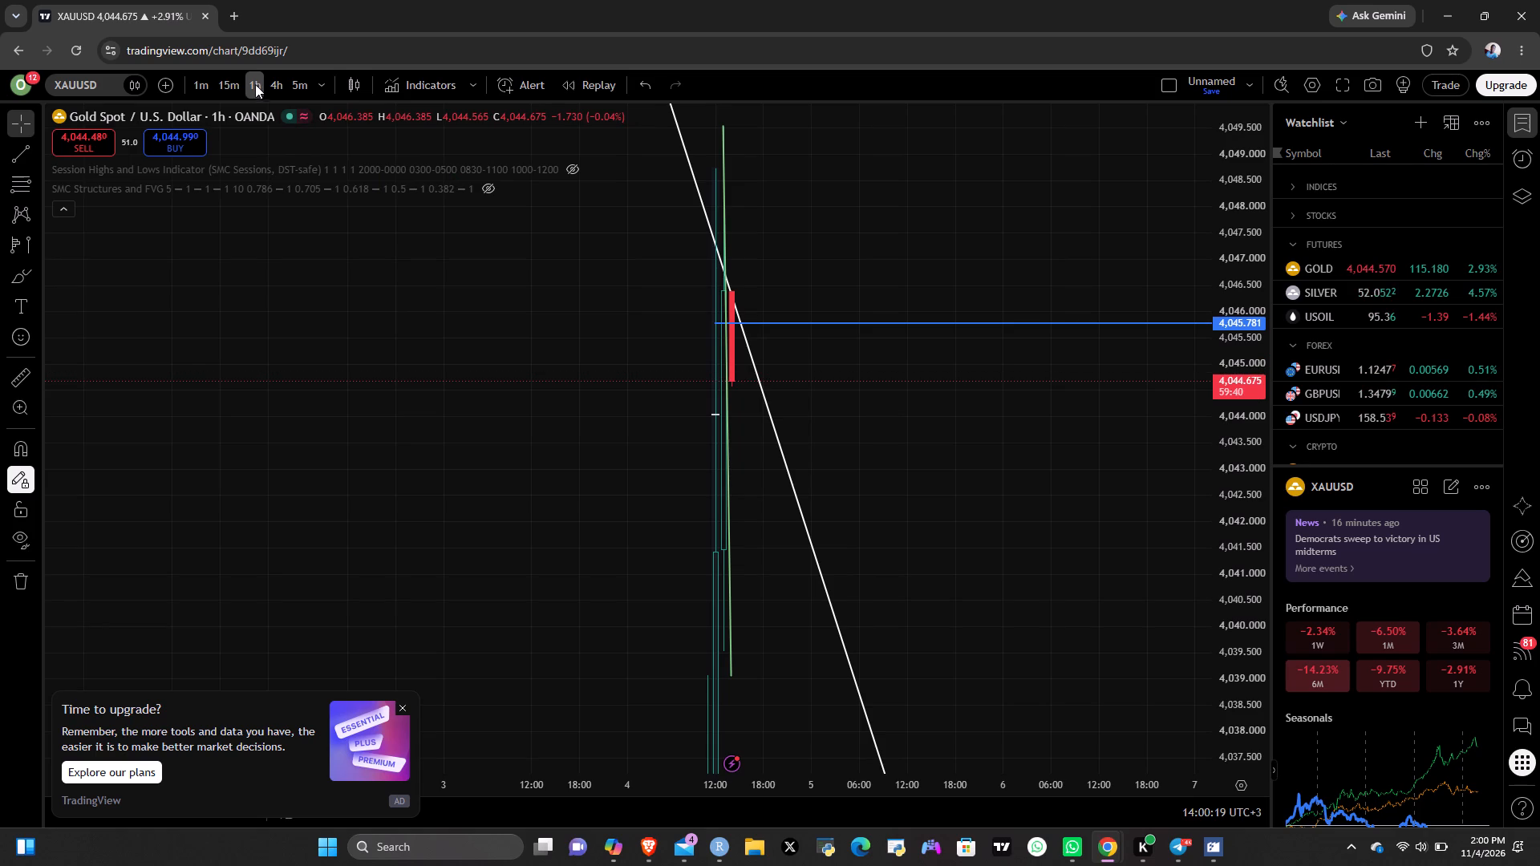
left_click(205, 87)
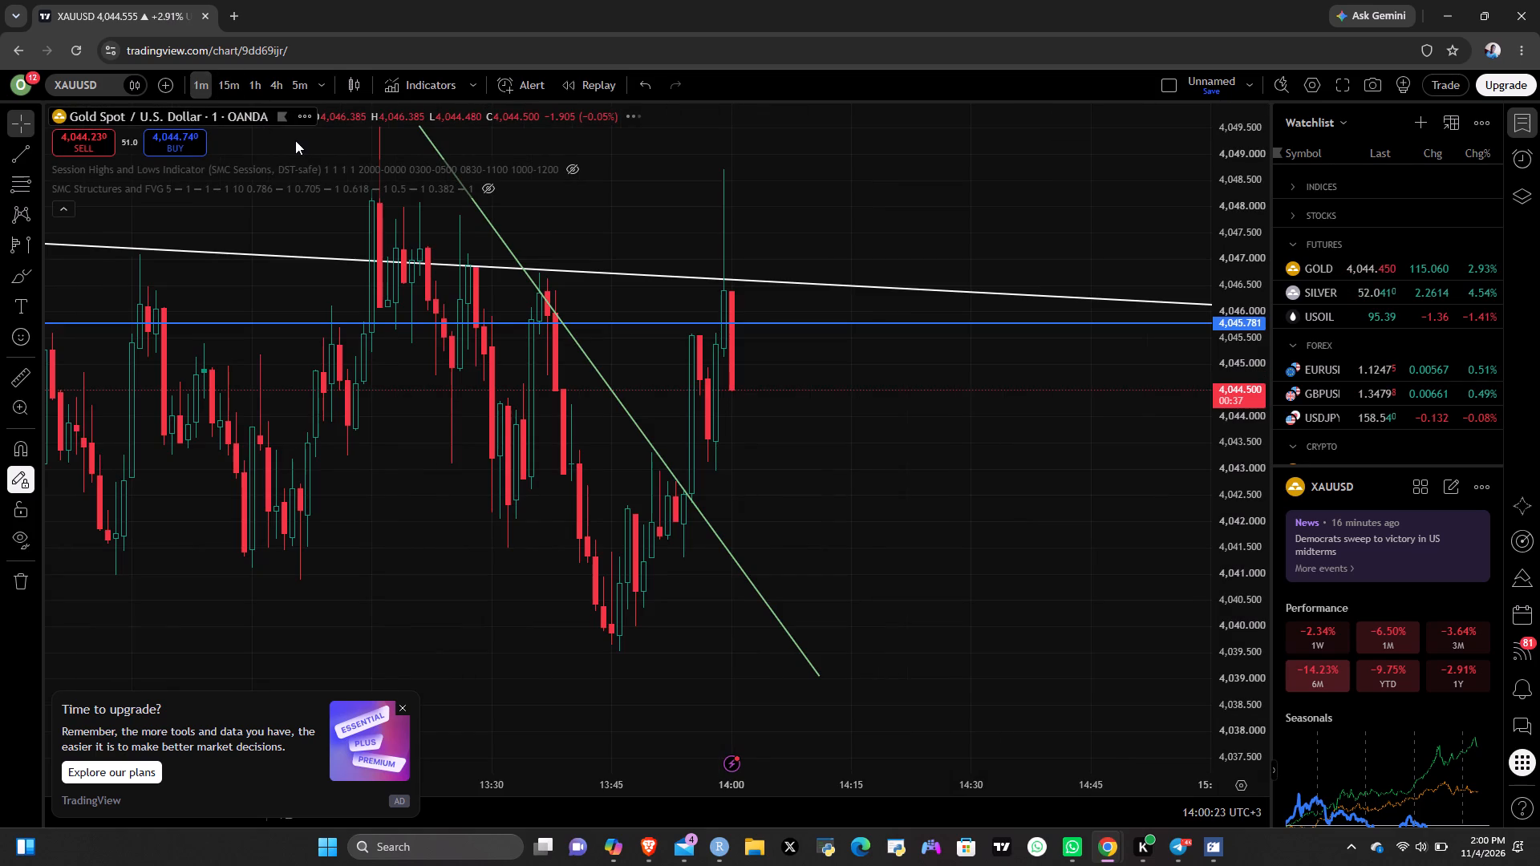
scroll(511, 275, "up", 4)
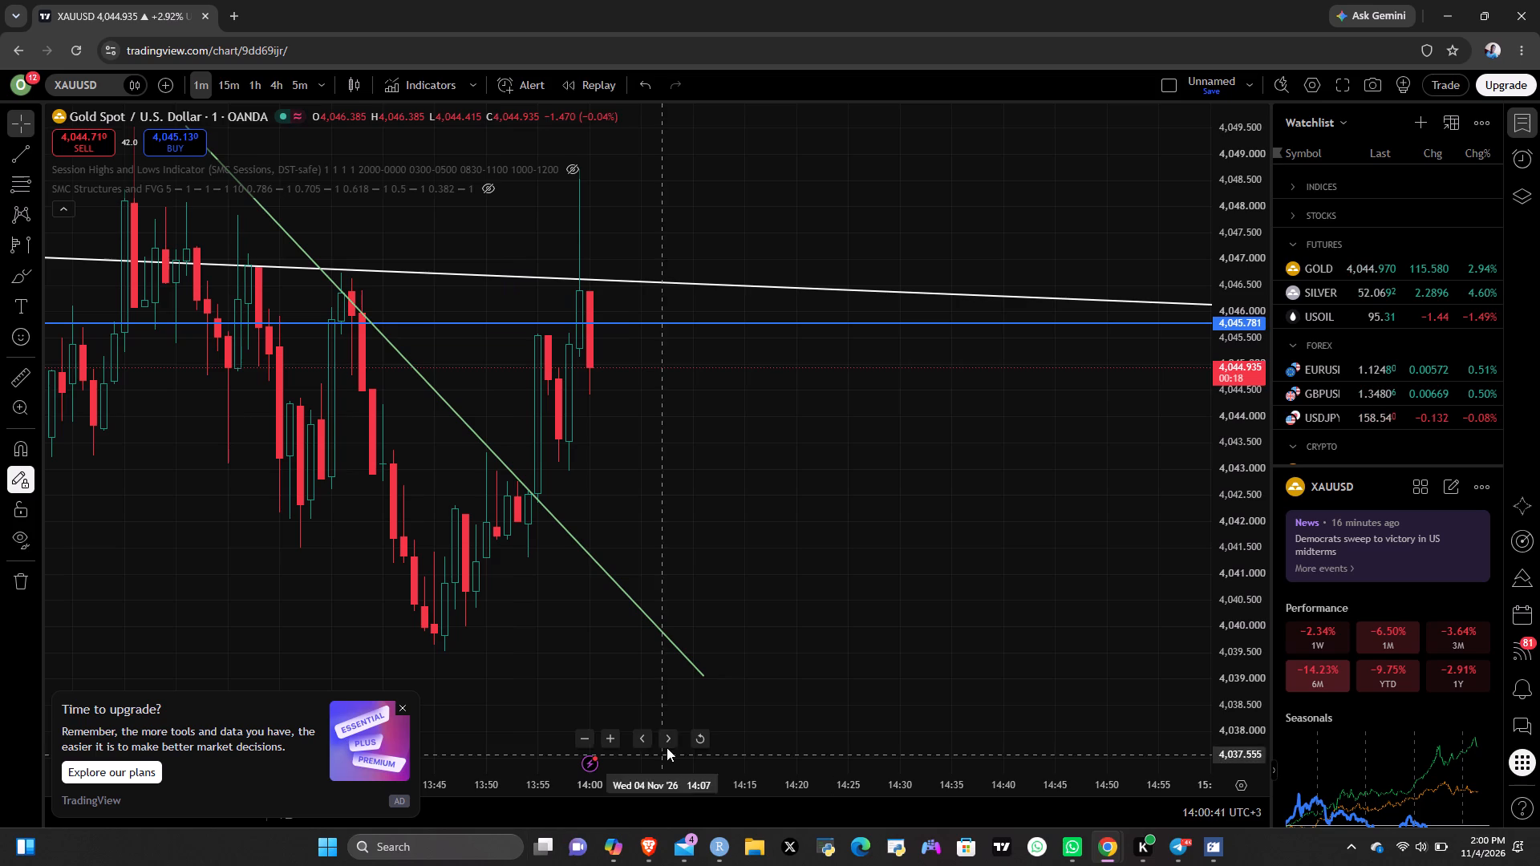
left_click(695, 734)
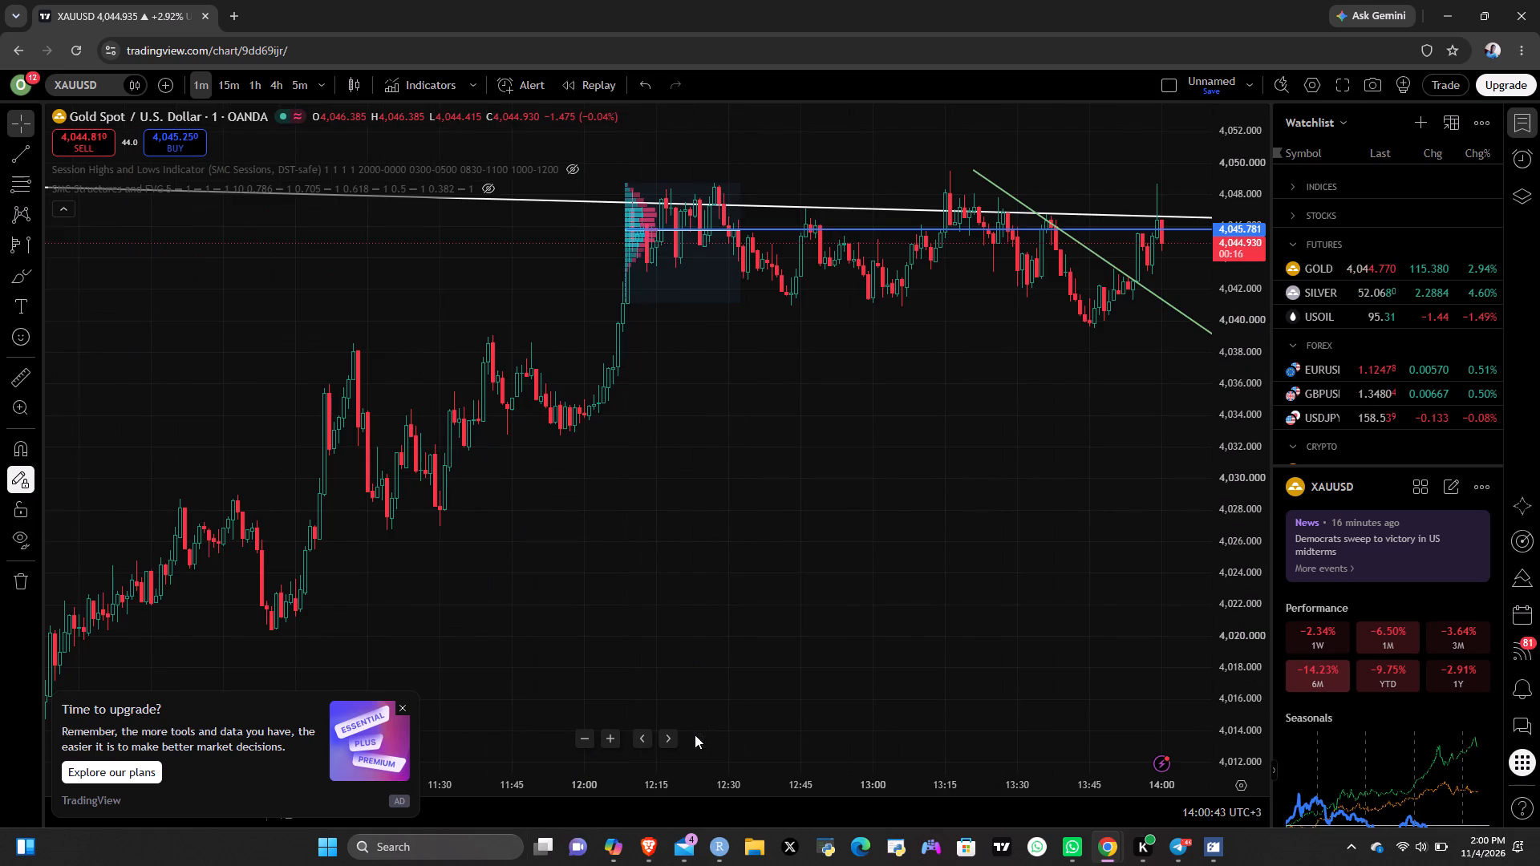
scroll(699, 694, "up", 3)
left_click_drag(767, 470, 731, 468)
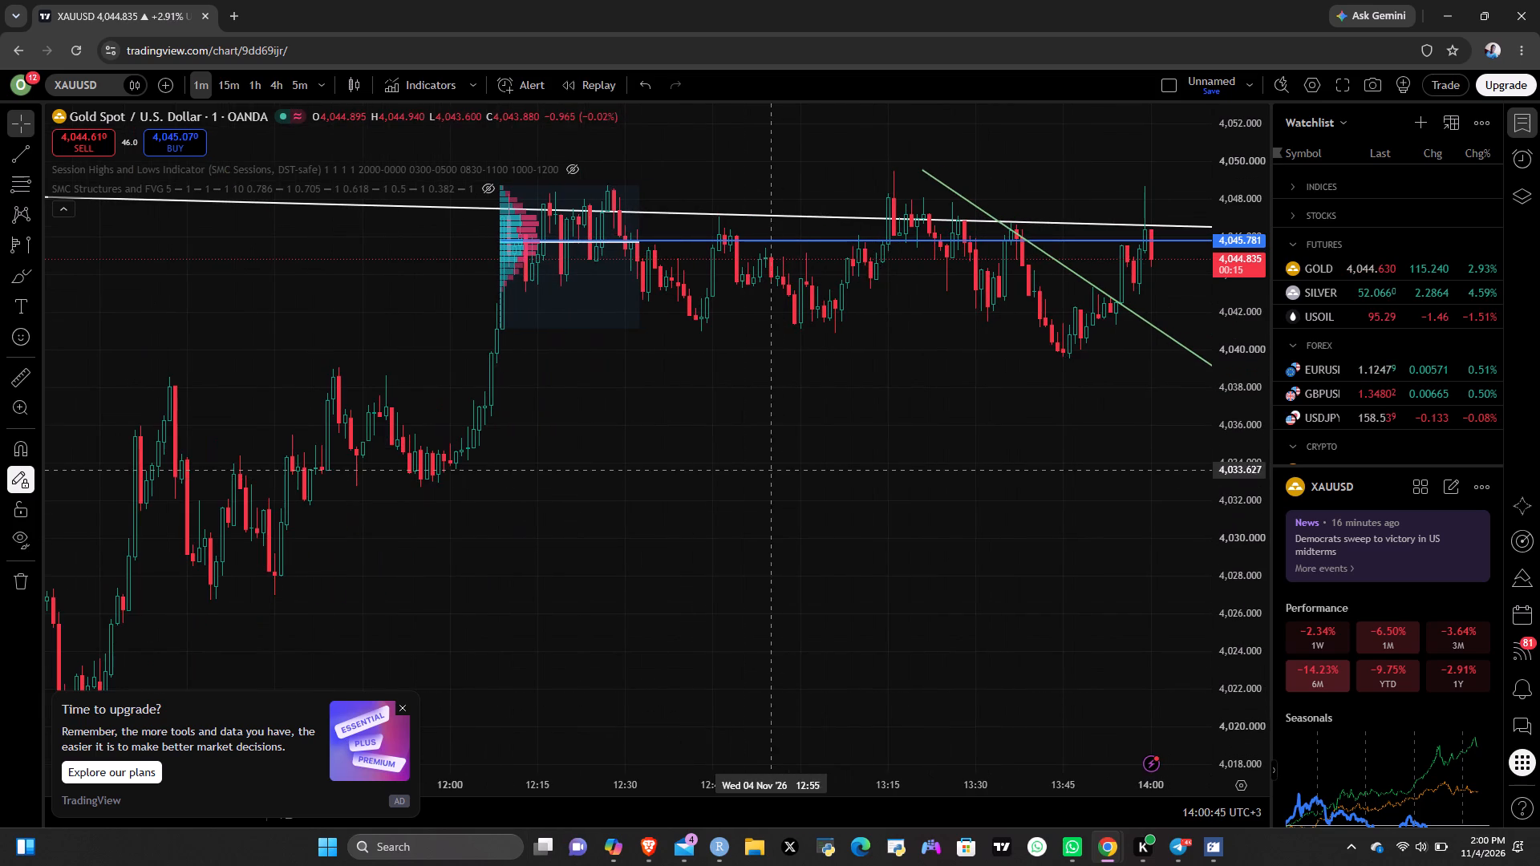
left_click_drag(731, 468, 448, 456)
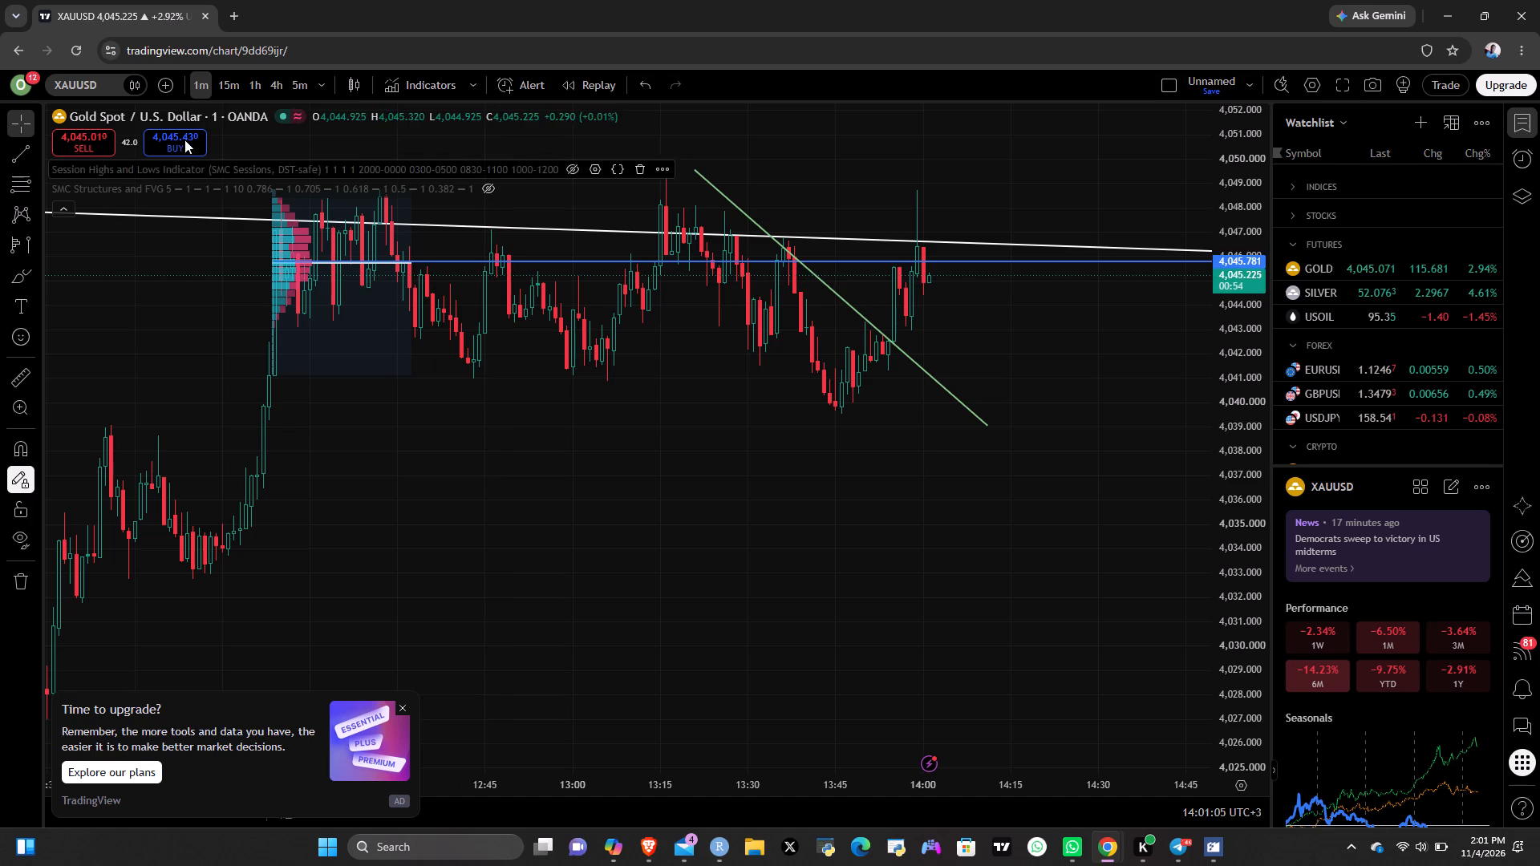
Examine the descending white channel on the 4-hour chart, from the August high to the latest November candles.
left_click(217, 85)
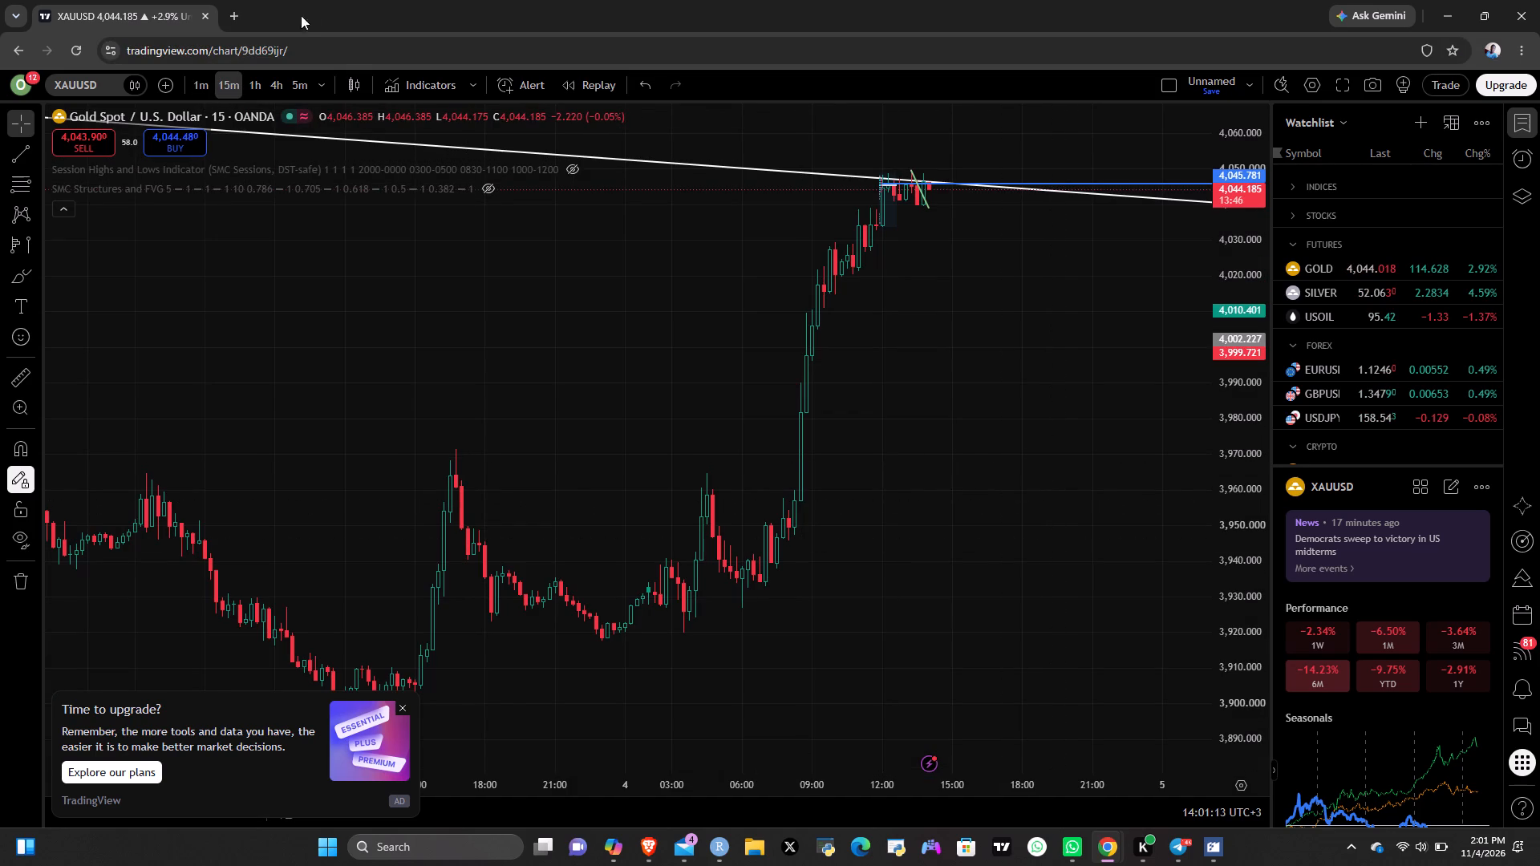
left_click(275, 88)
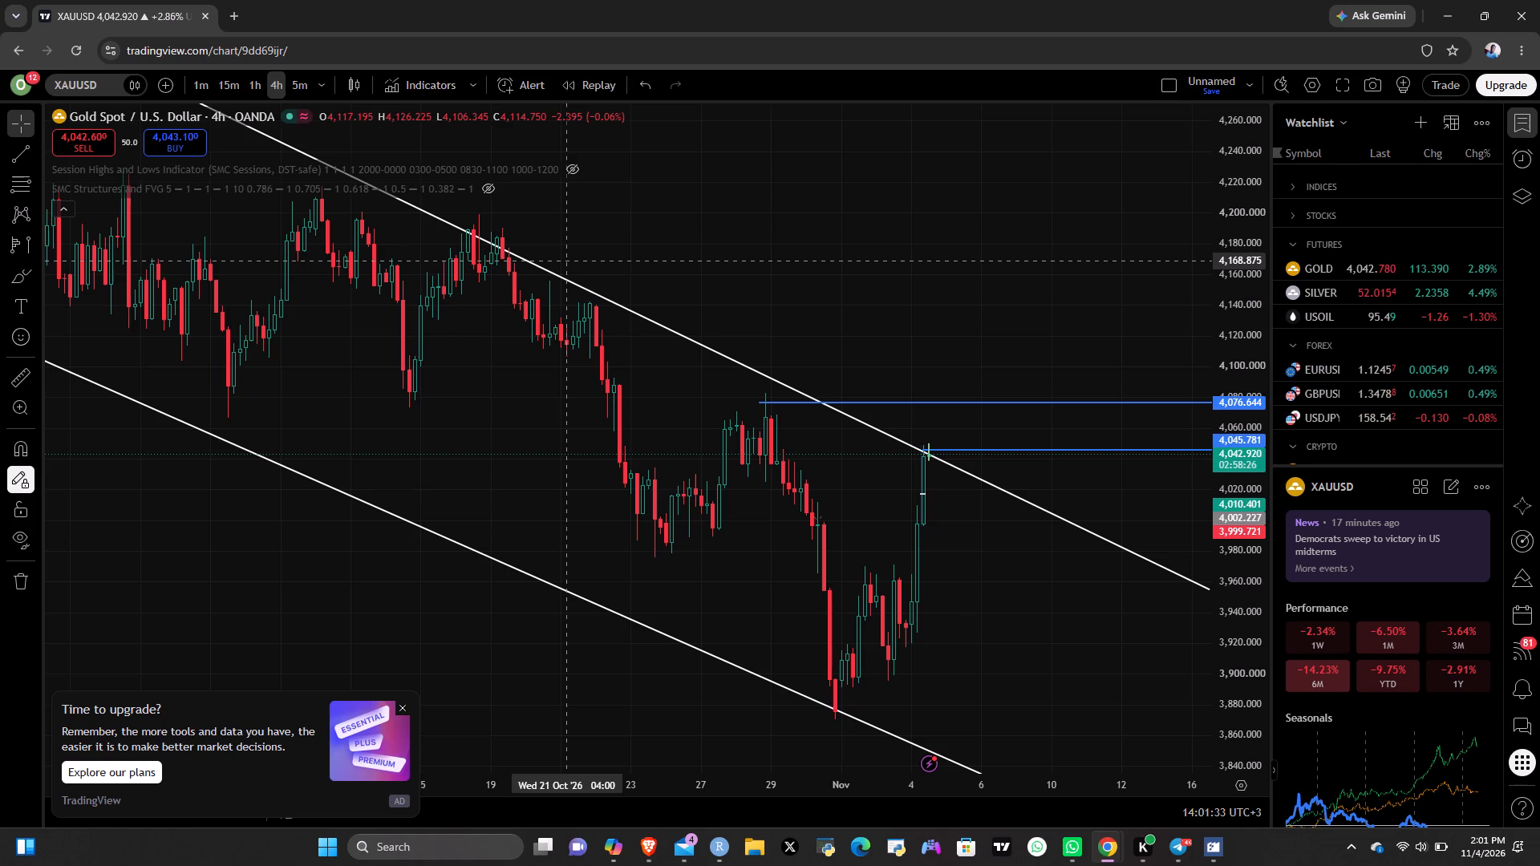
scroll(587, 273, "down", 3)
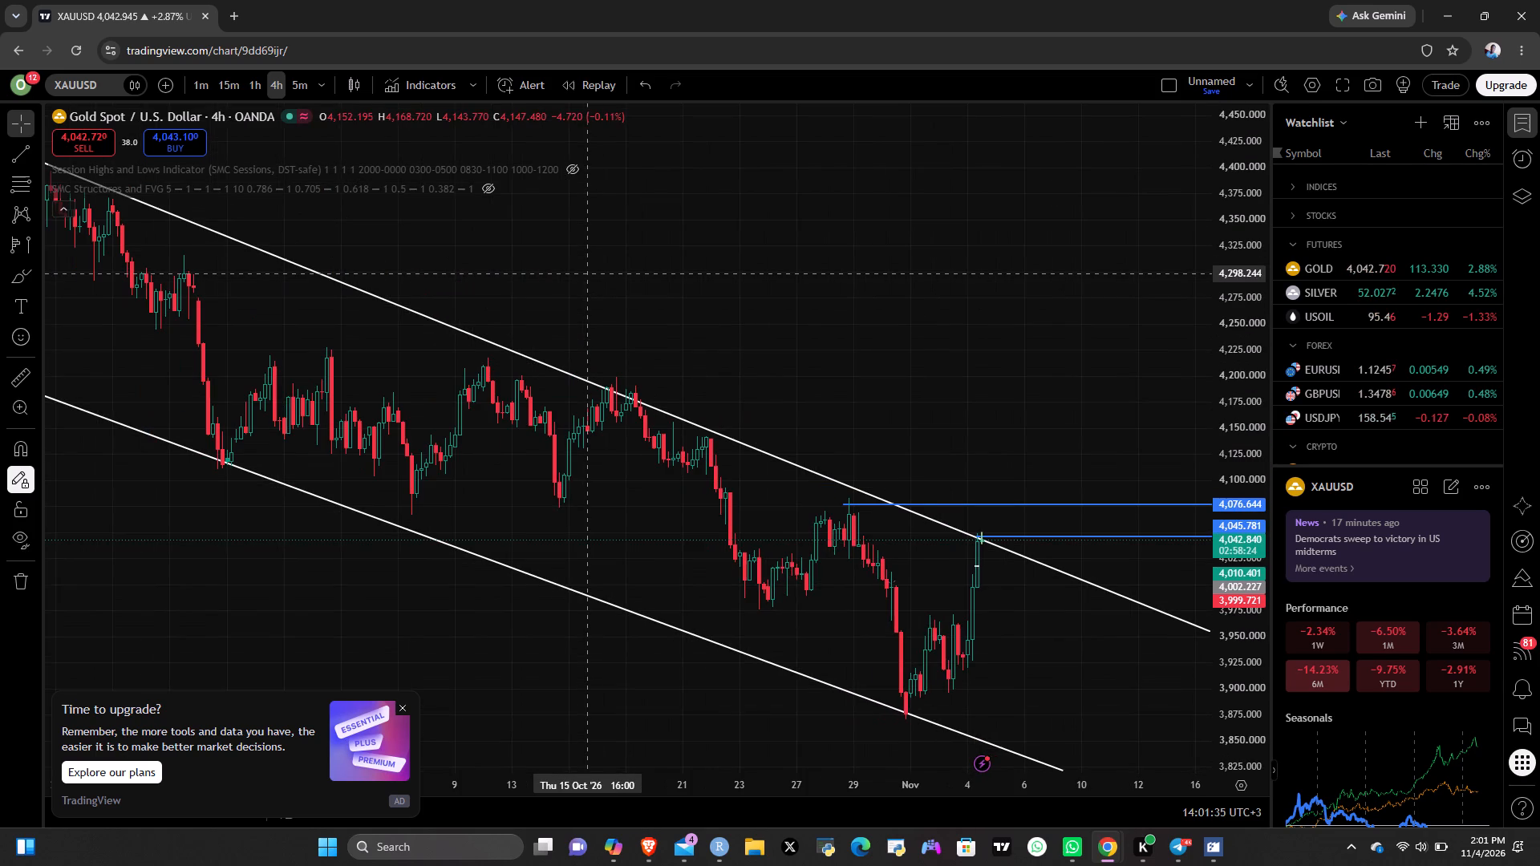
scroll(587, 273, "down", 5)
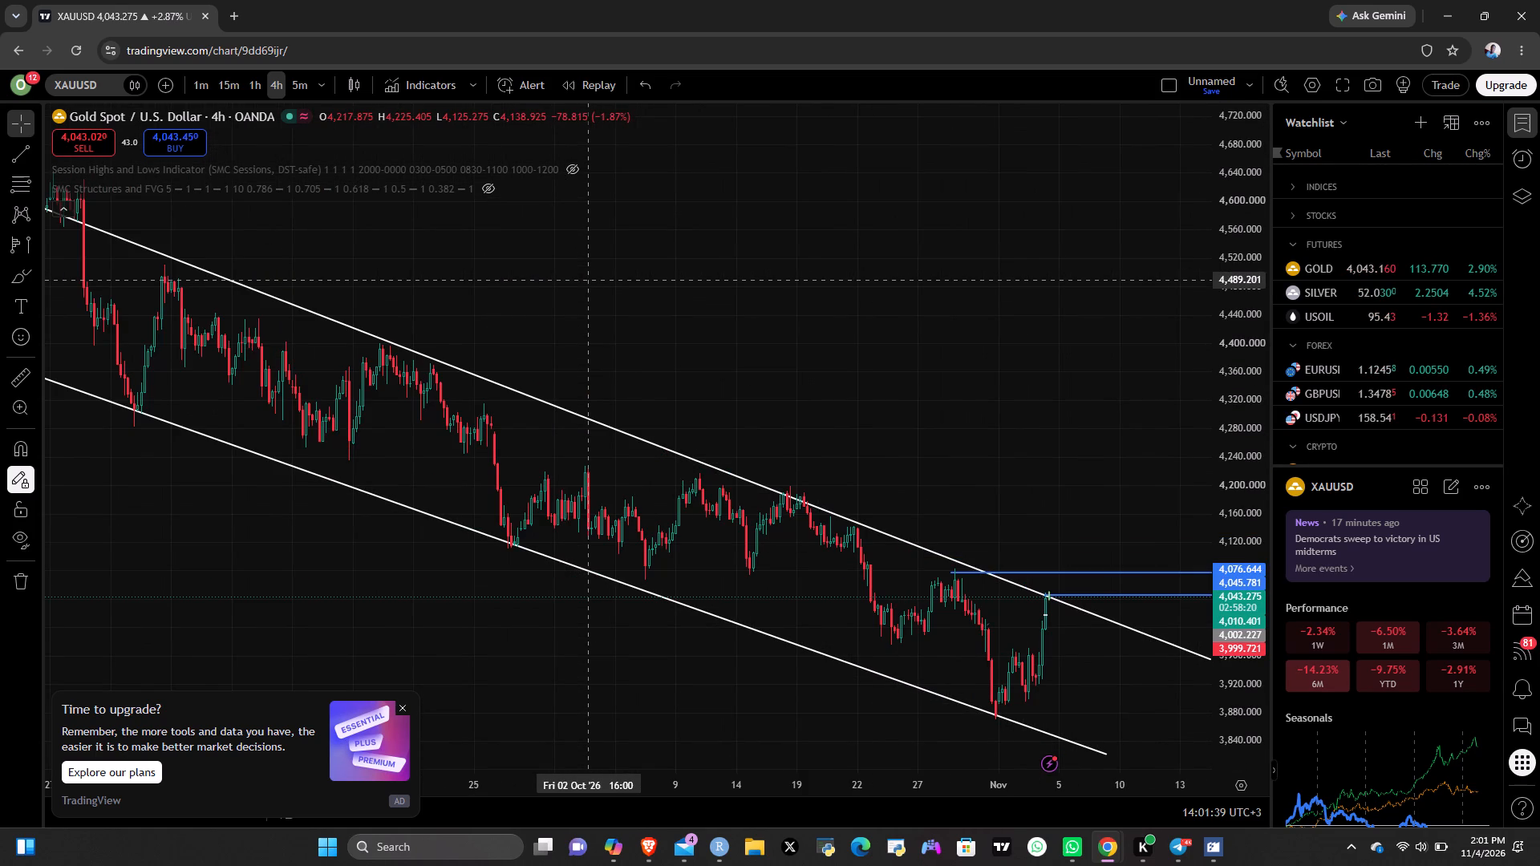
scroll(817, 526, "down", 5)
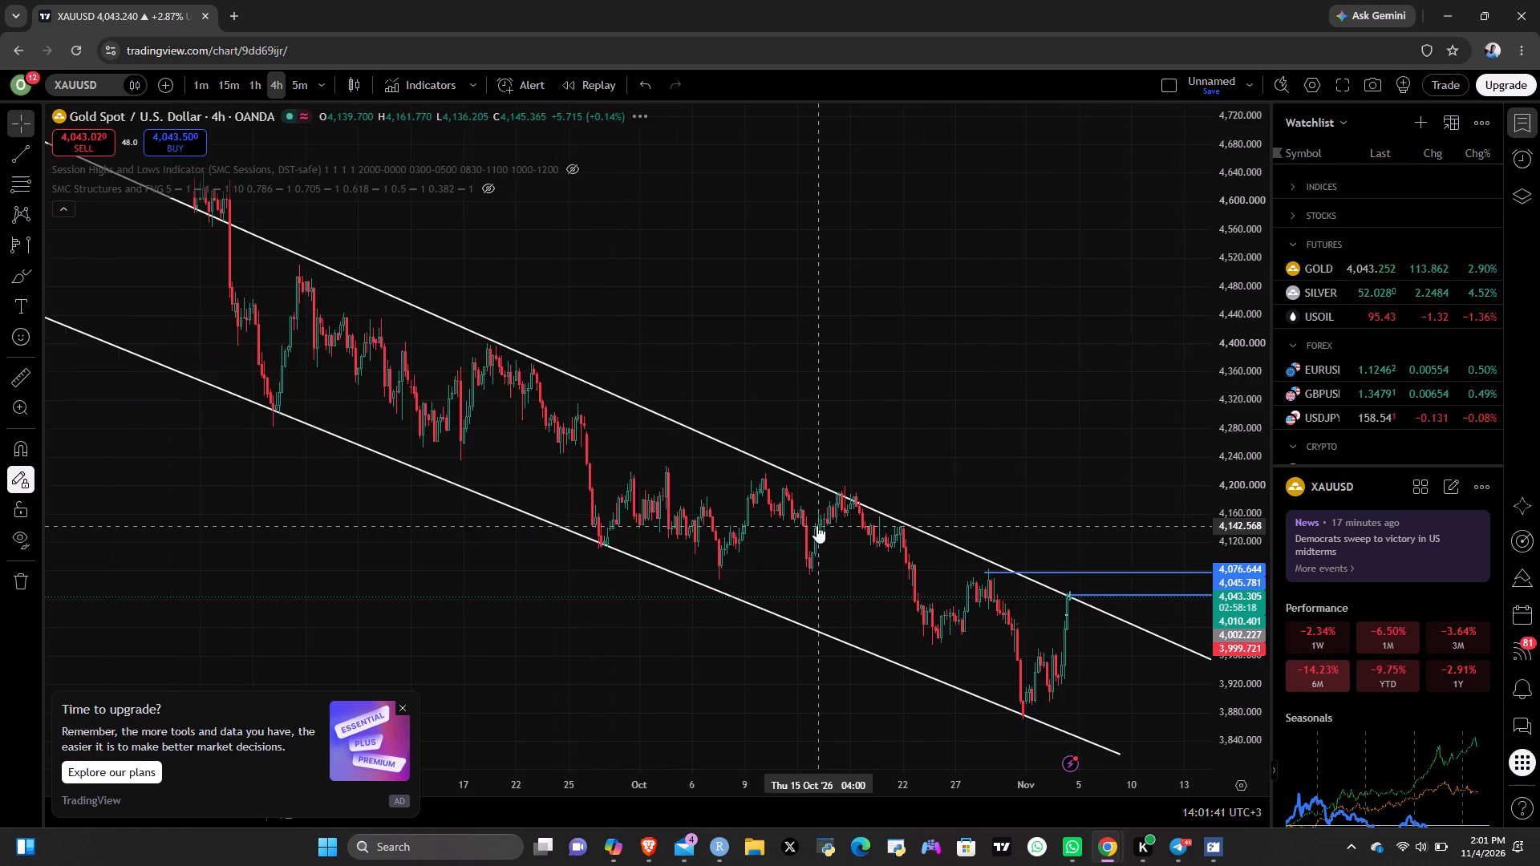
scroll(816, 519, "down", 4)
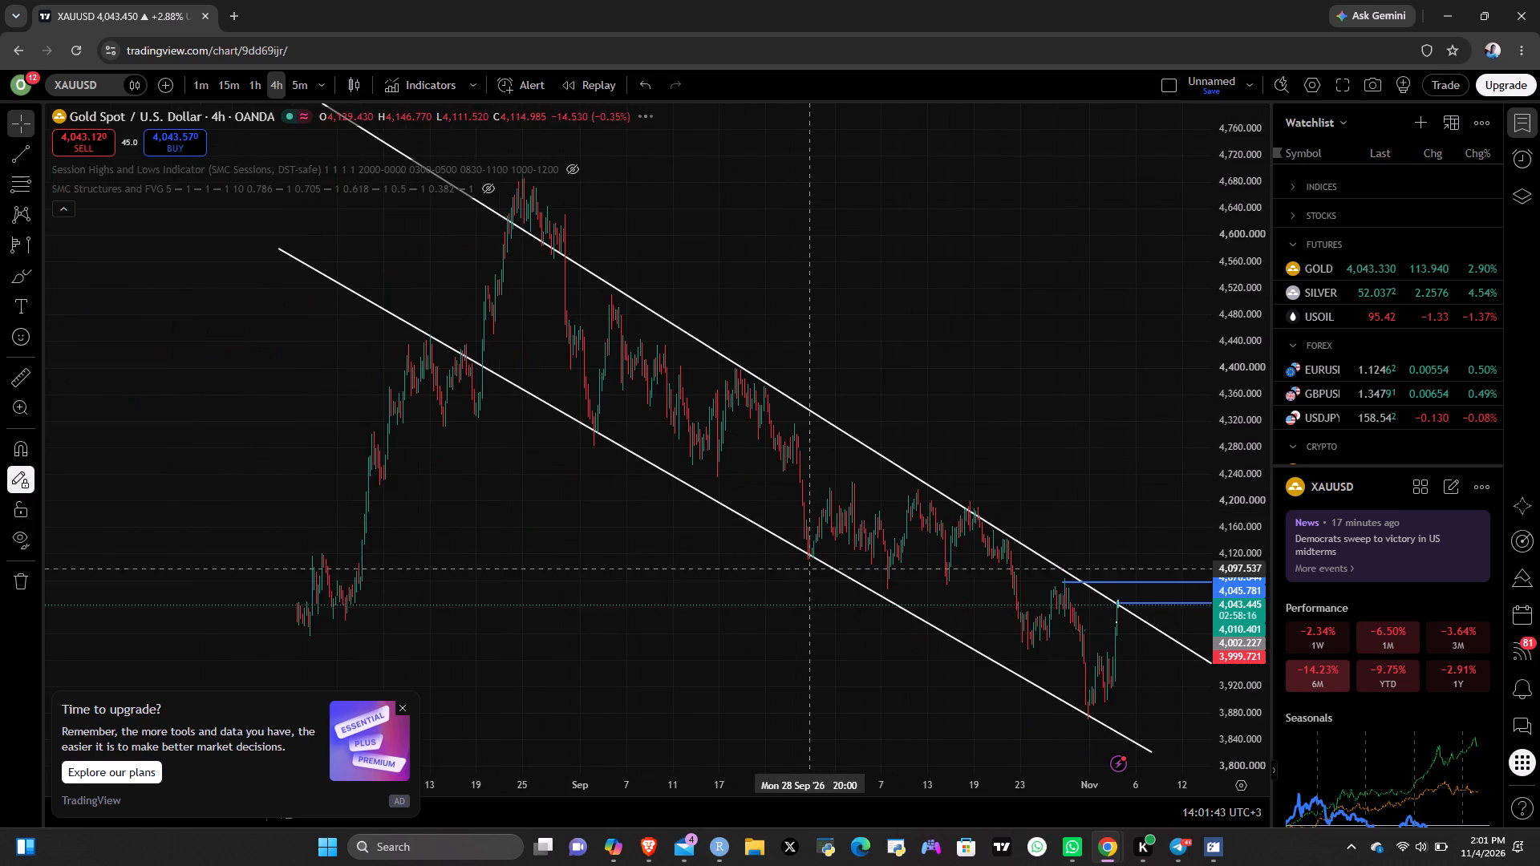
scroll(719, 583, "down", 2)
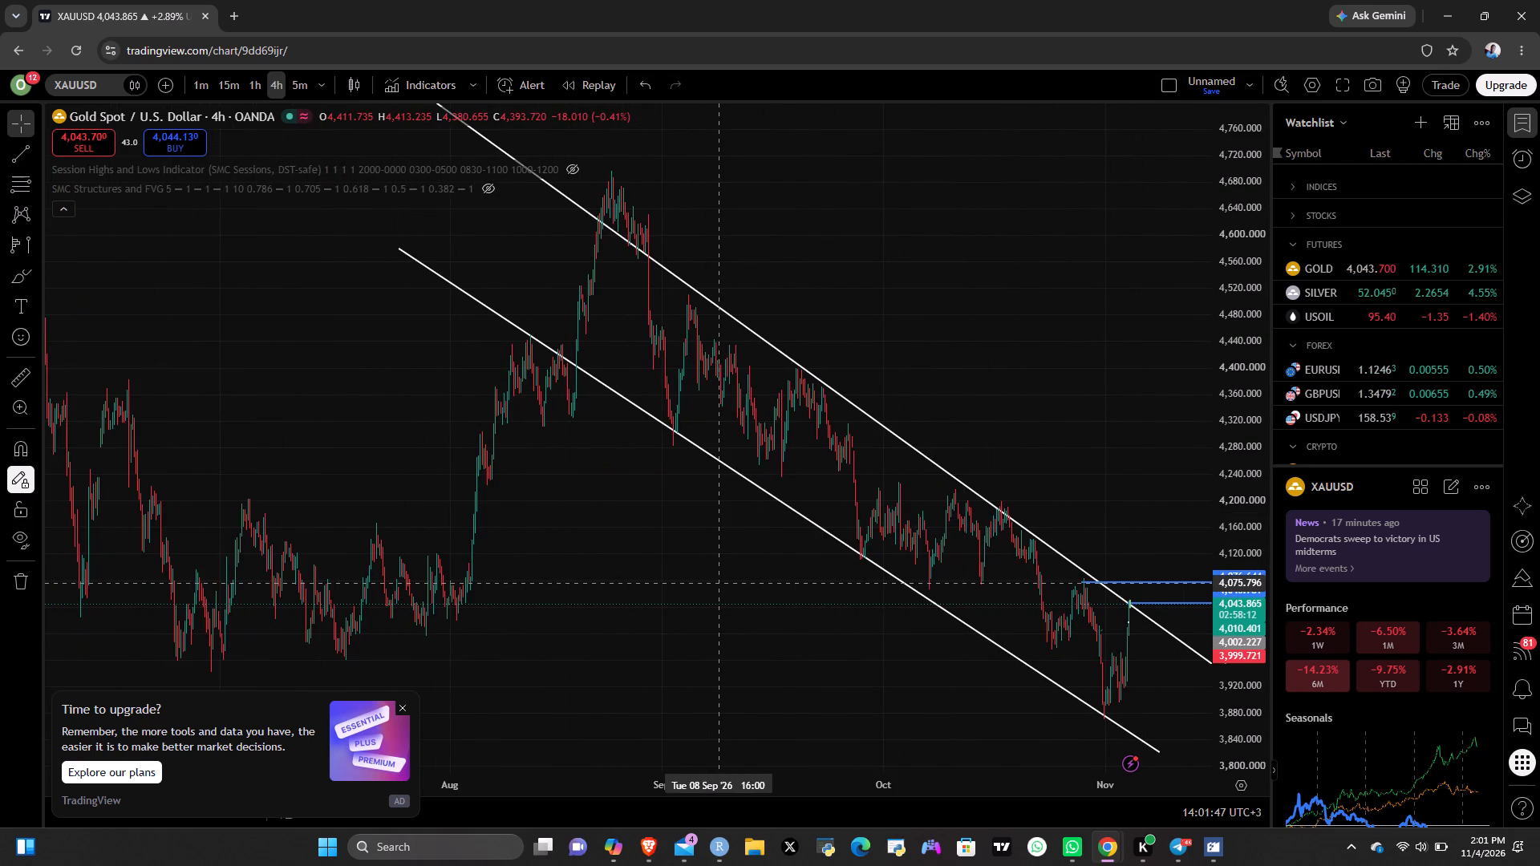
scroll(719, 583, "up", 12)
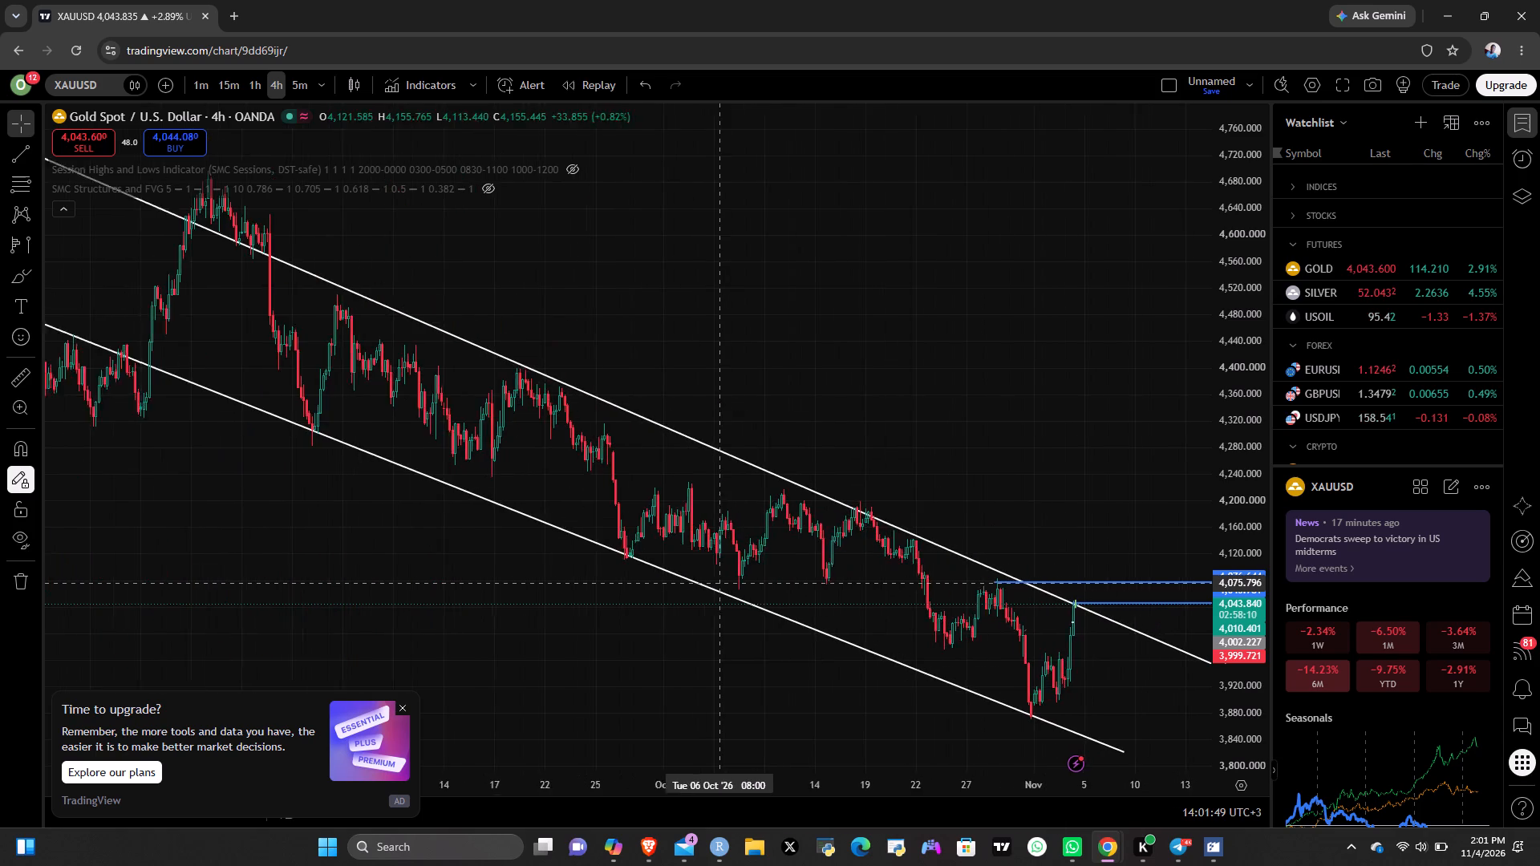
scroll(719, 583, "up", 12)
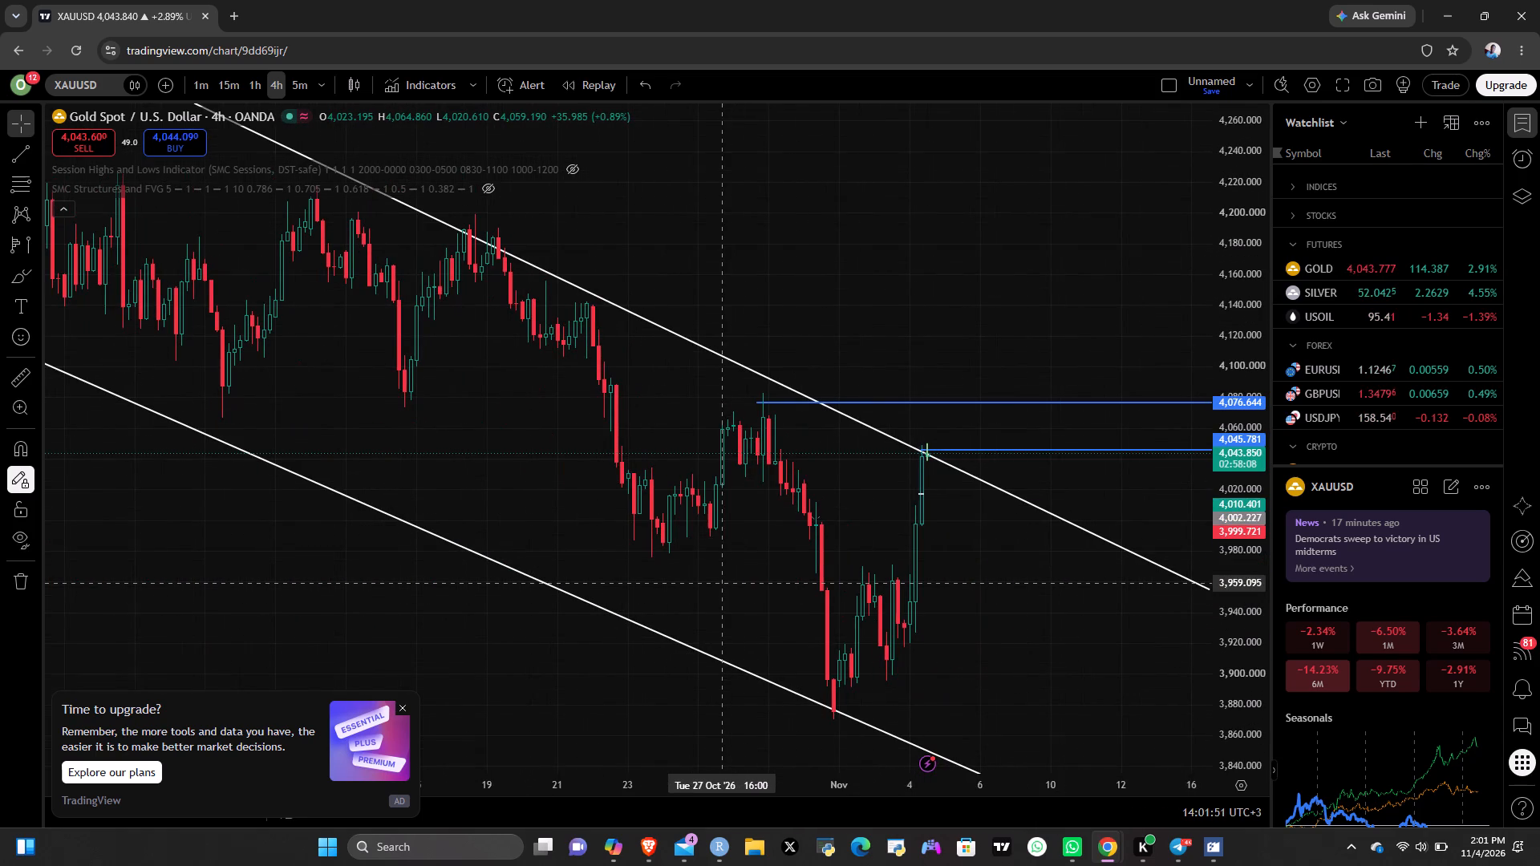
scroll(719, 583, "up", 5)
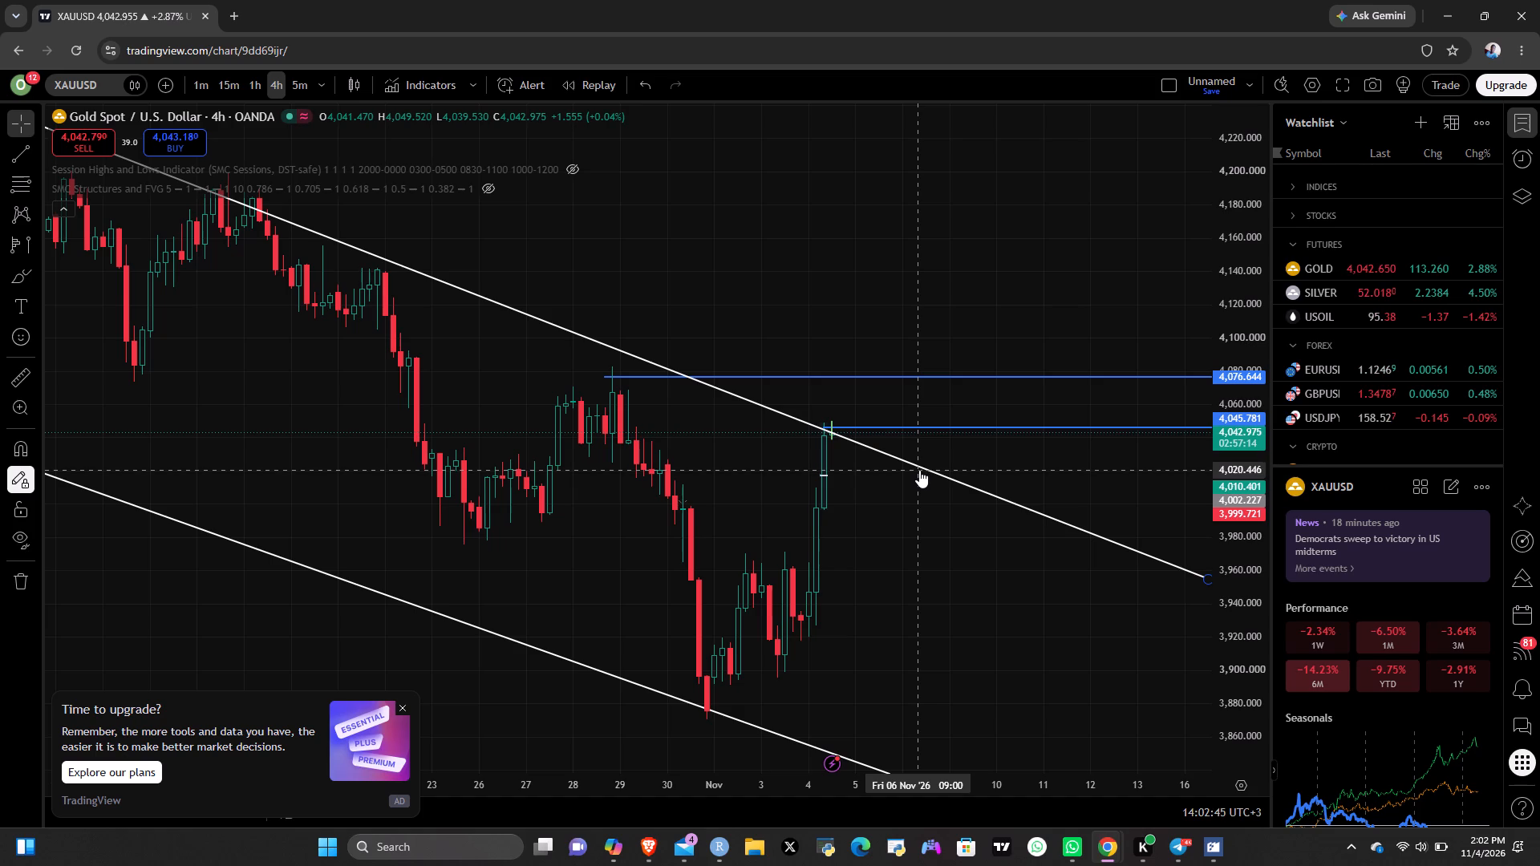
Review the 4 November rally on the 15-minute chart and the latest candles around the green trend line on the one-minute chart.
left_click(225, 83)
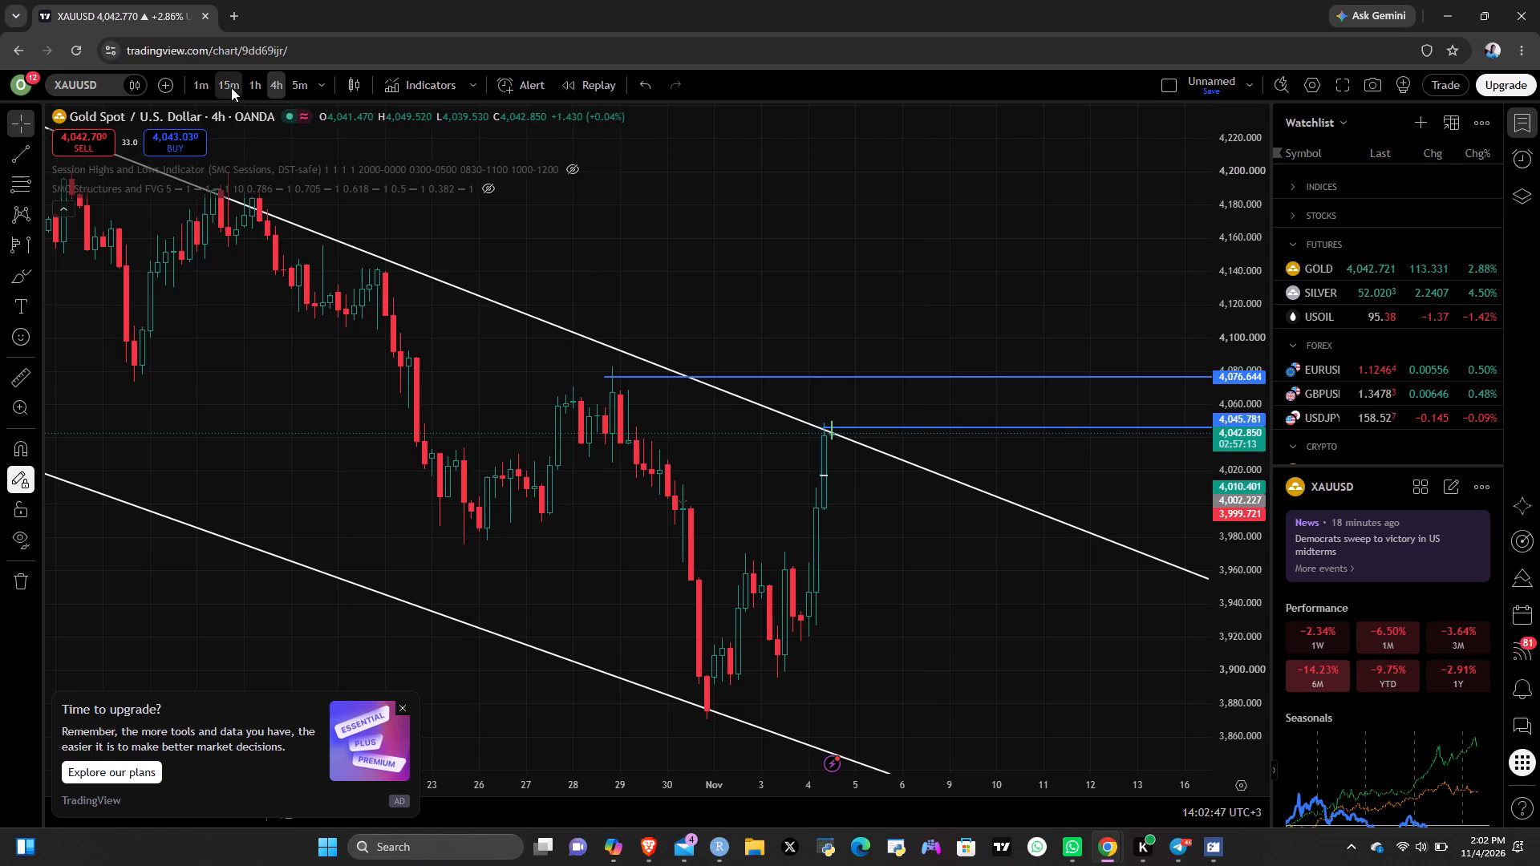
scroll(435, 172, "down", 7)
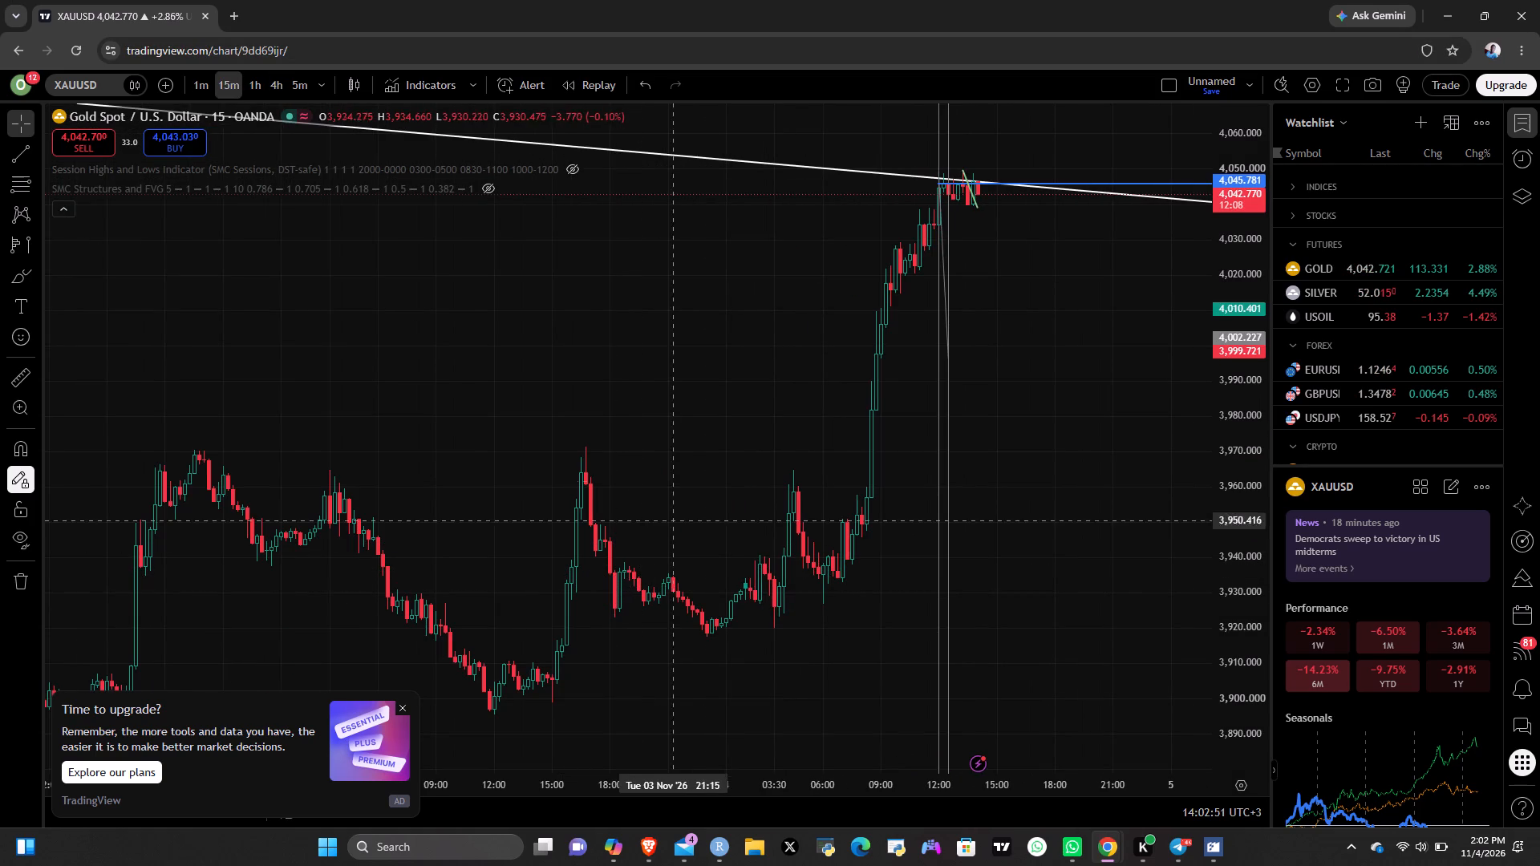
left_click_drag(711, 449, 404, 502)
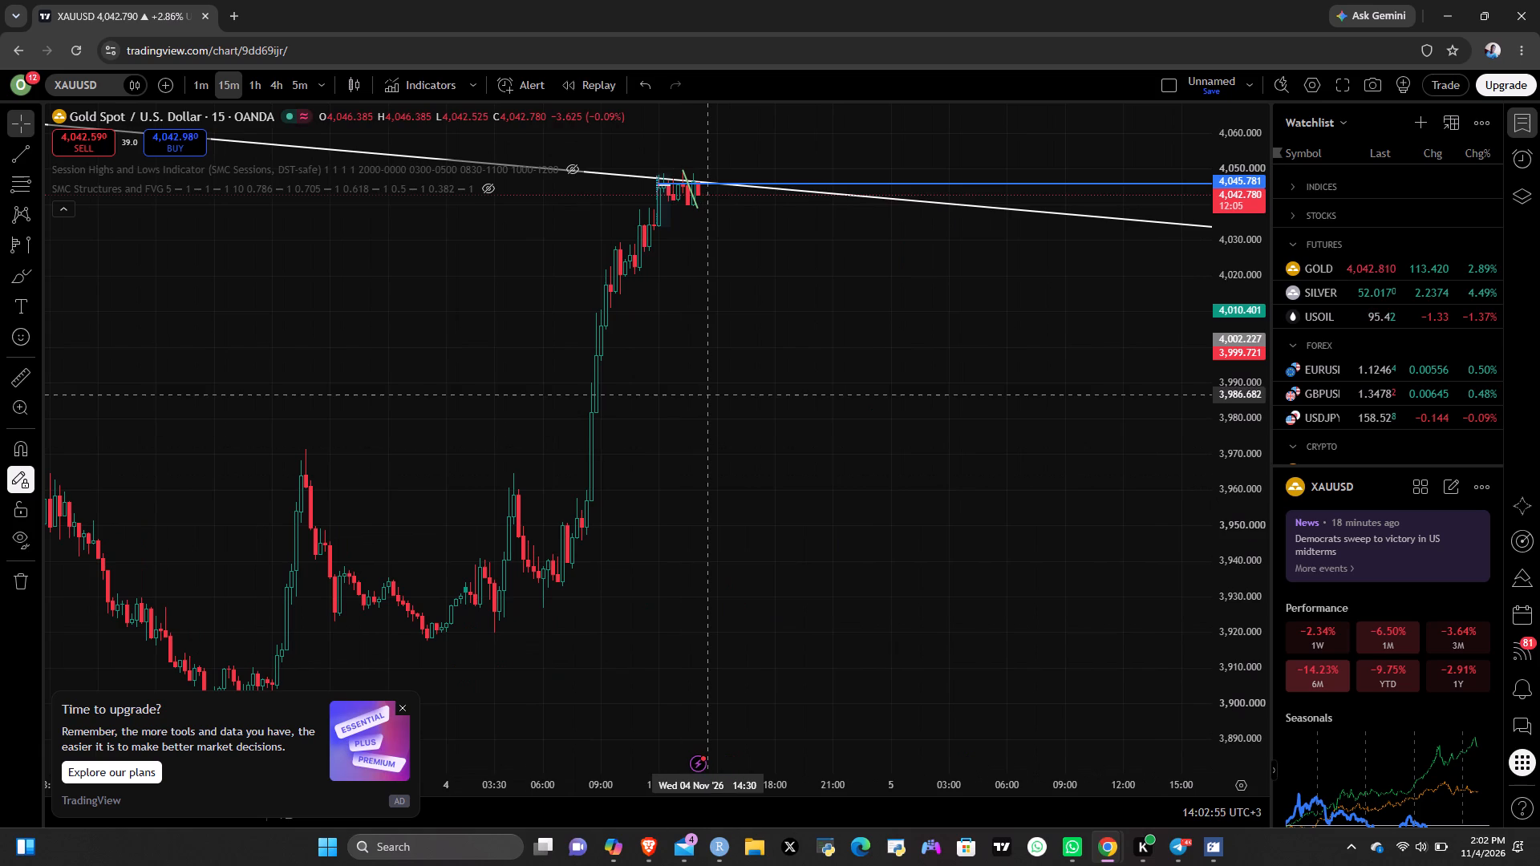
left_click(205, 86)
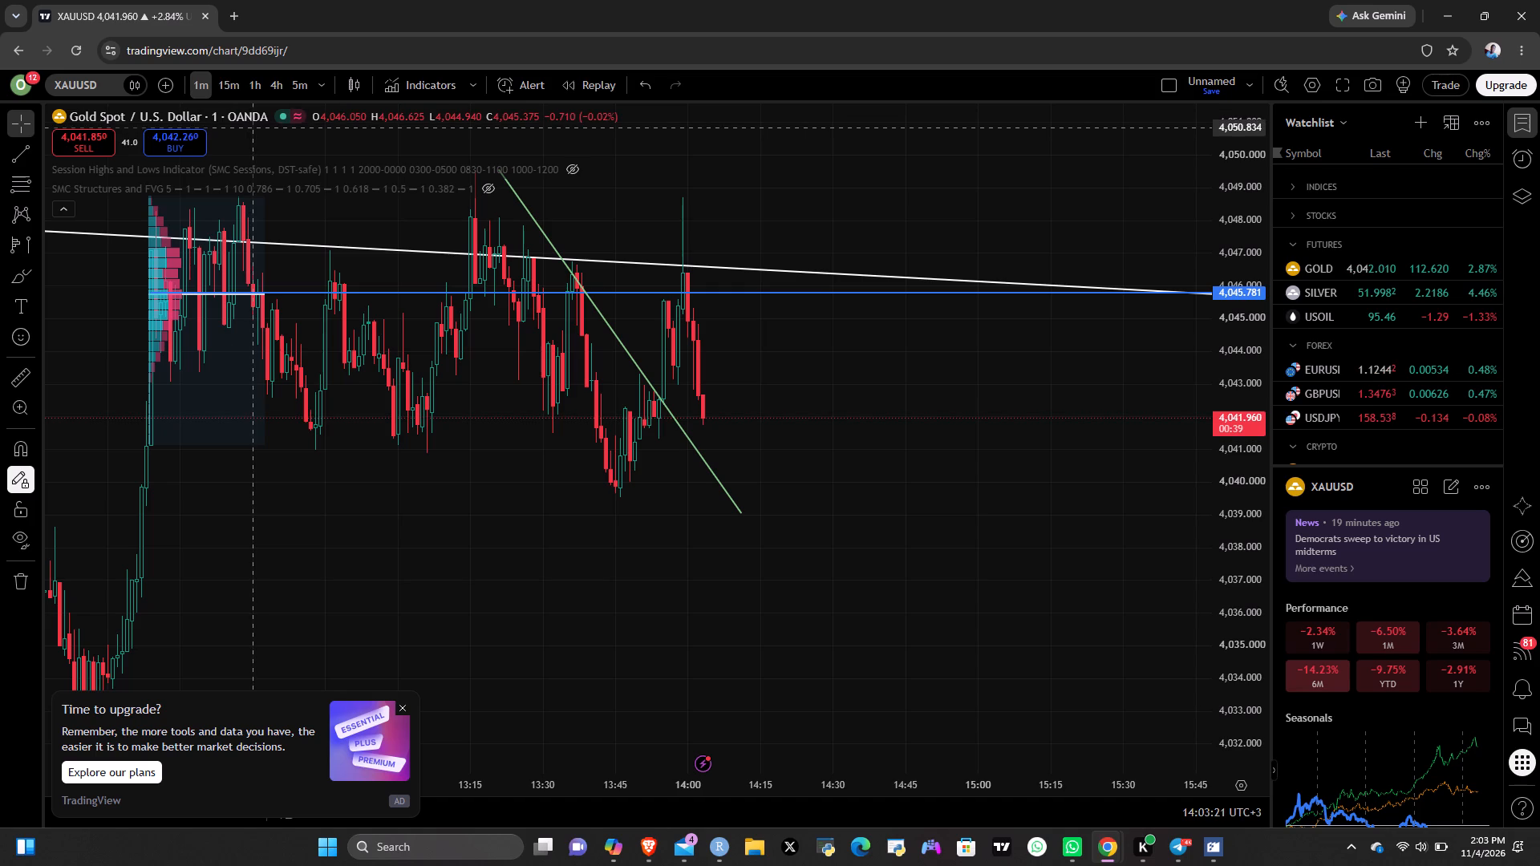
Inspect the latest 1-hour candles where price meets the upper white trend line and the 4,045.781 level.
left_click(257, 87)
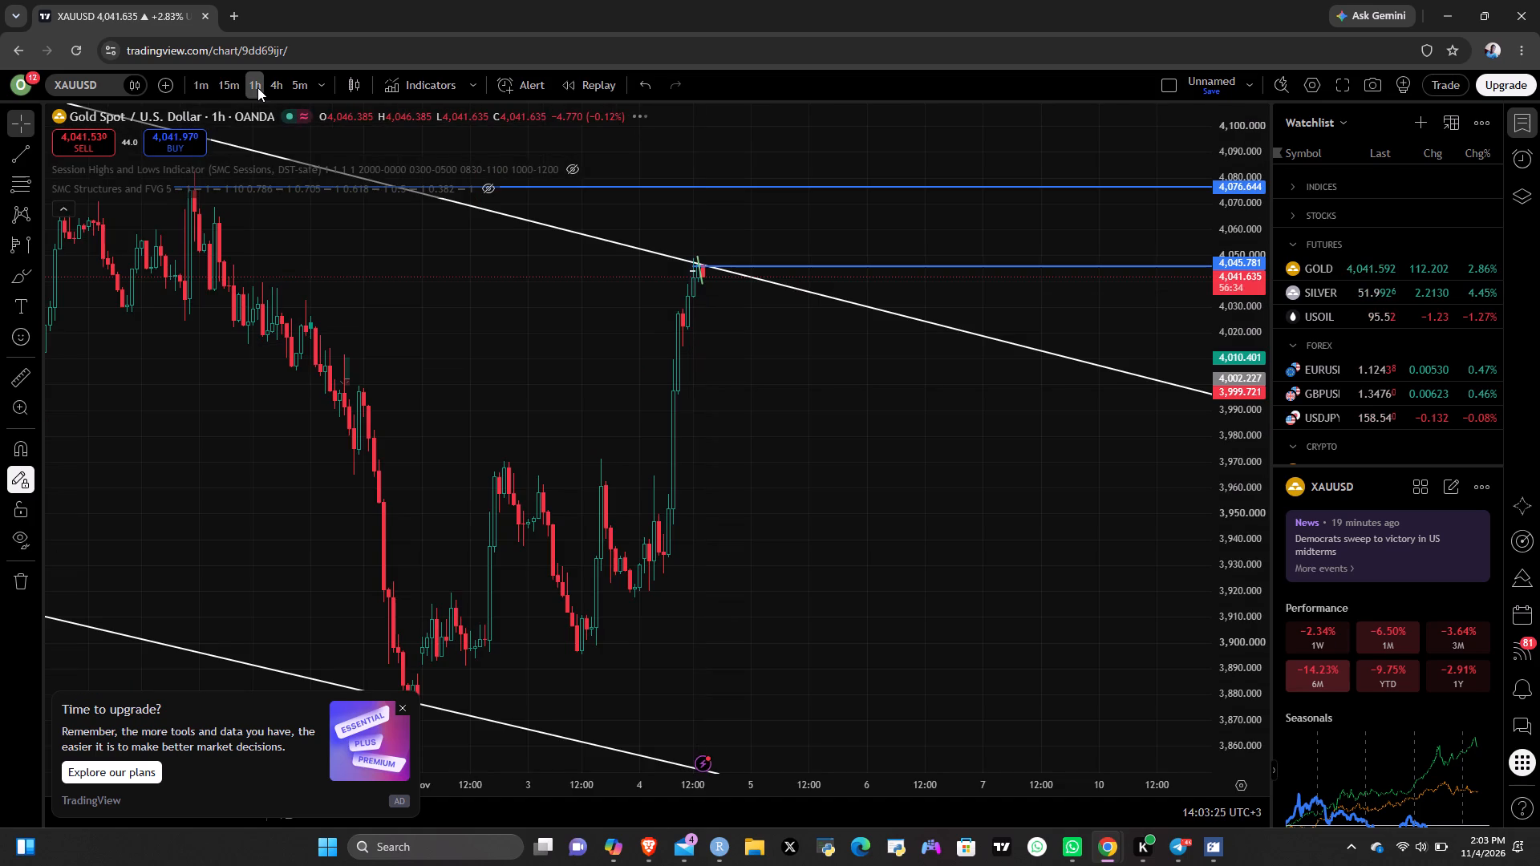
scroll(569, 303, "up", 11)
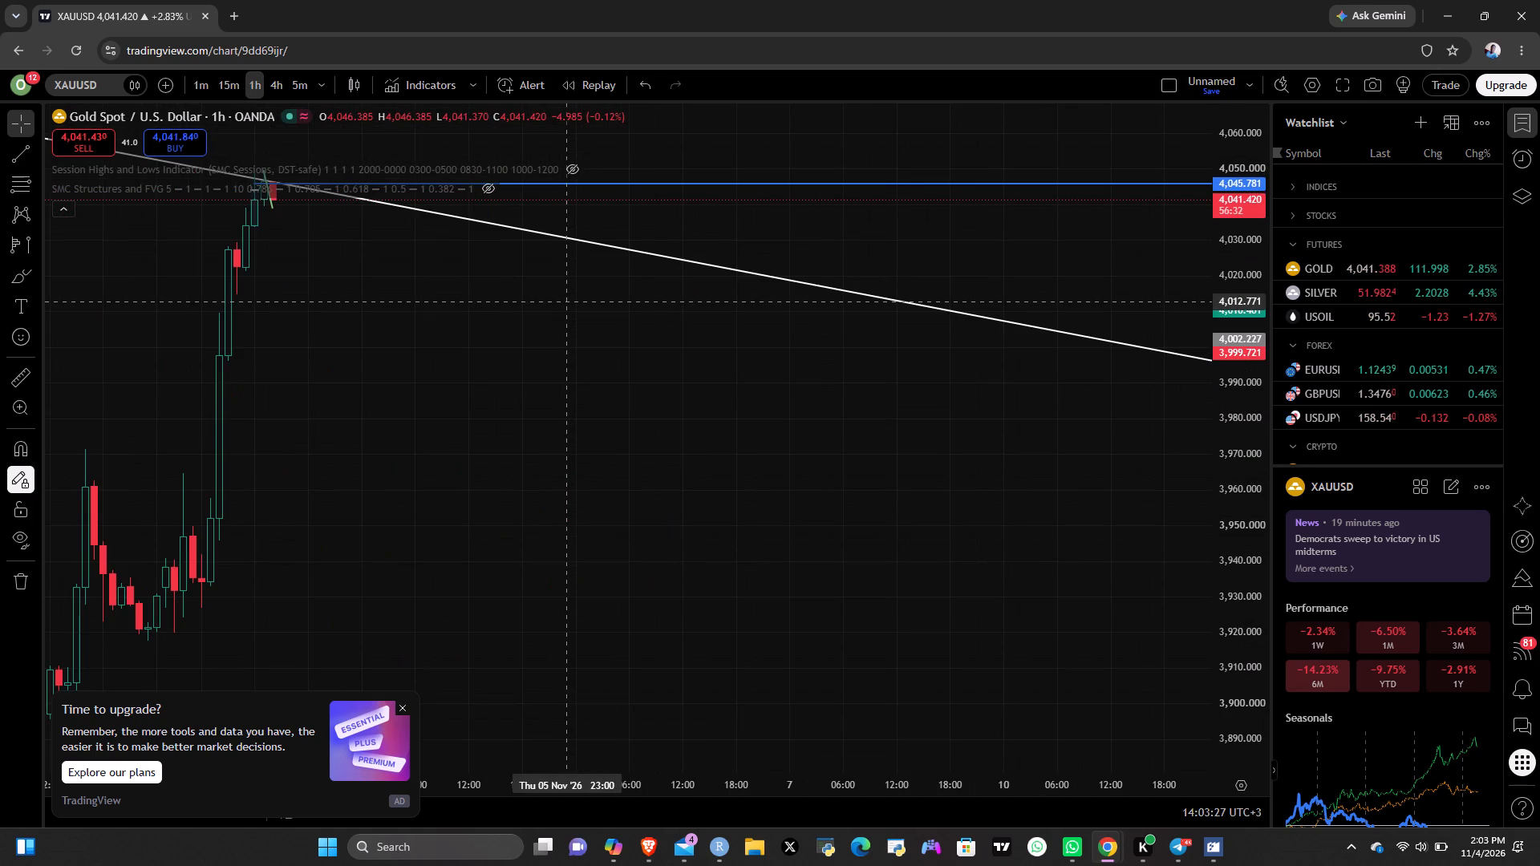
left_click_drag(533, 328, 595, 495)
scroll(758, 350, "up", 4)
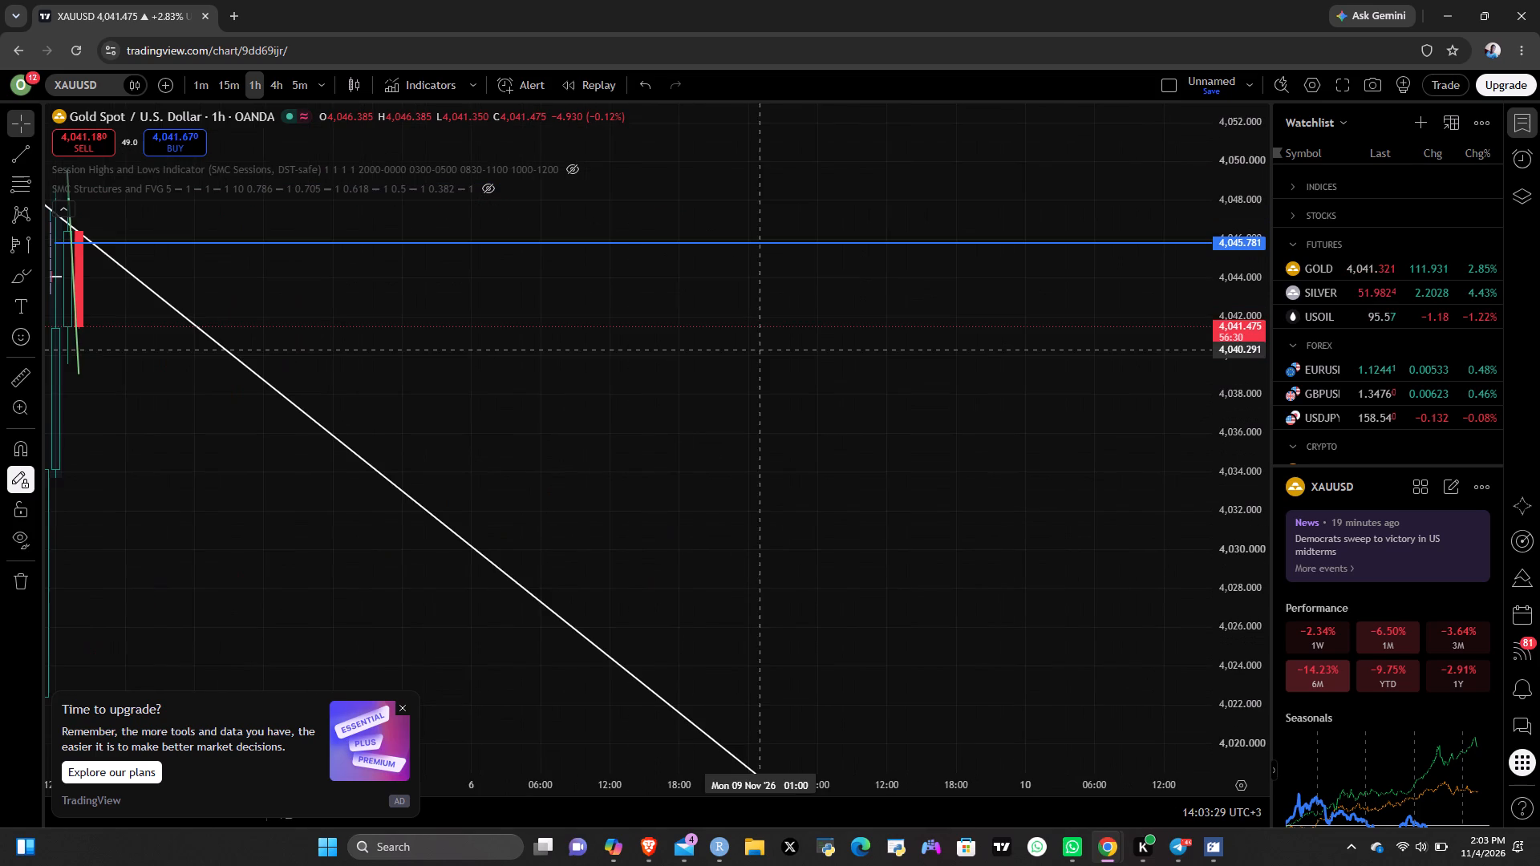
scroll(811, 340, "down", 3)
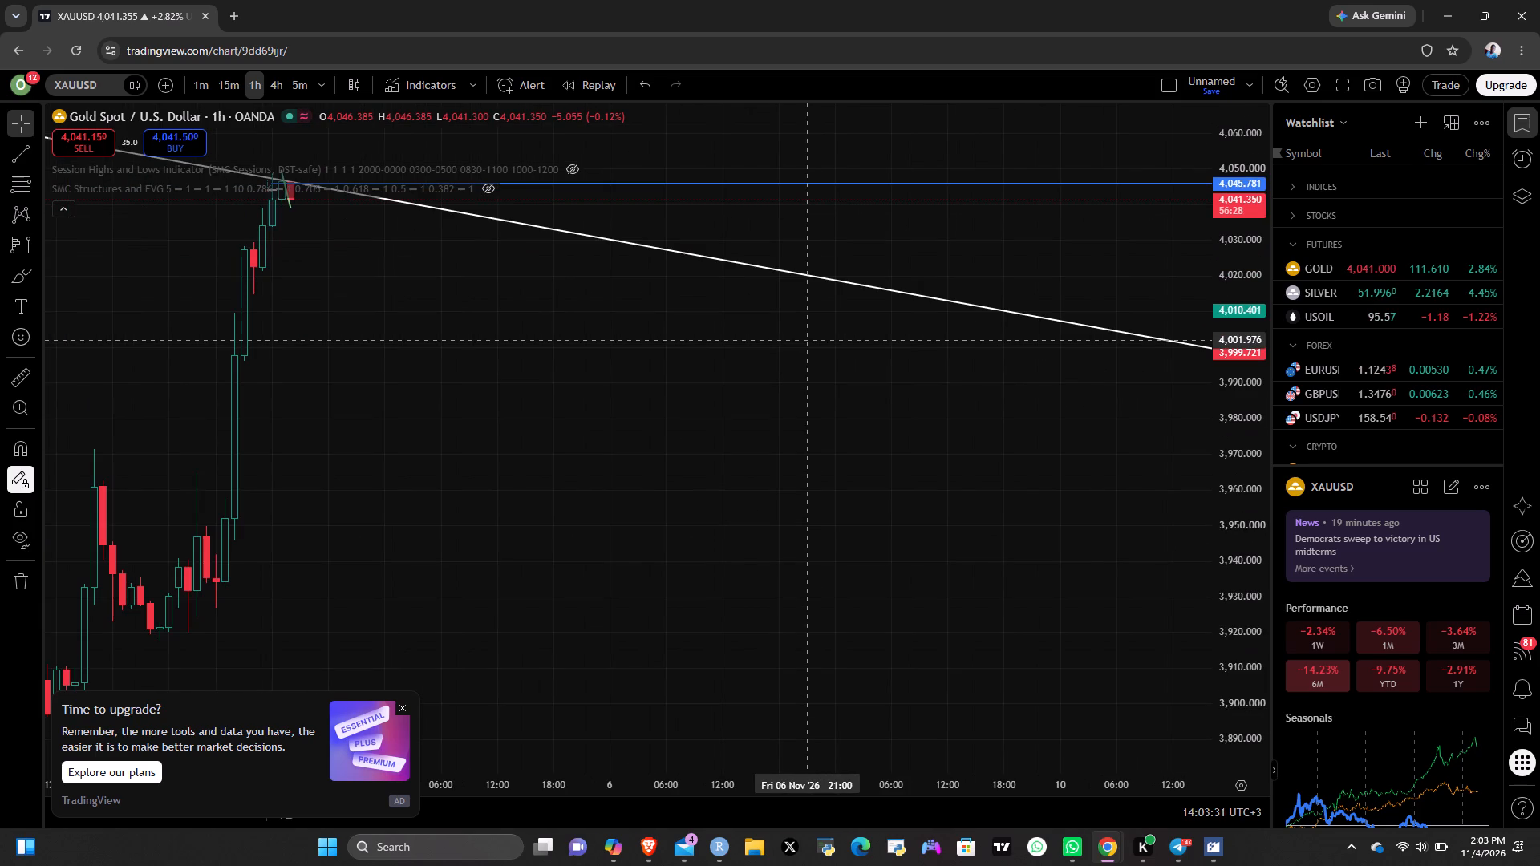
left_click_drag(475, 322, 756, 564)
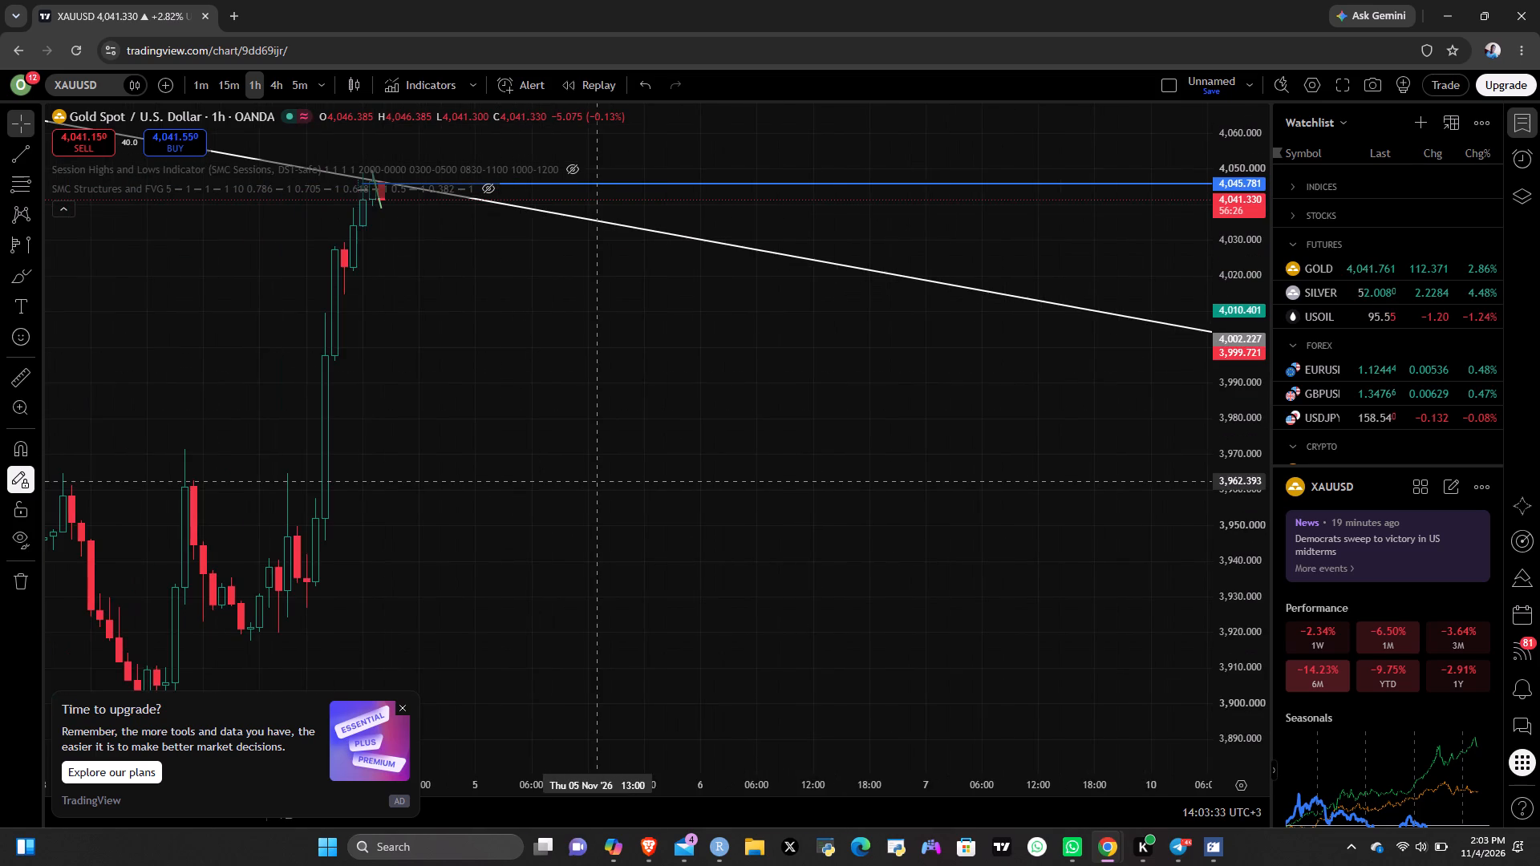
Examine the wider 1-hour structure between the two white channel lines, including the blue levels at 4,076.644 and 4,045.781.
scroll(987, 395, "down", 5)
left_click_drag(869, 331, 673, 529)
scroll(568, 779, "down", 7)
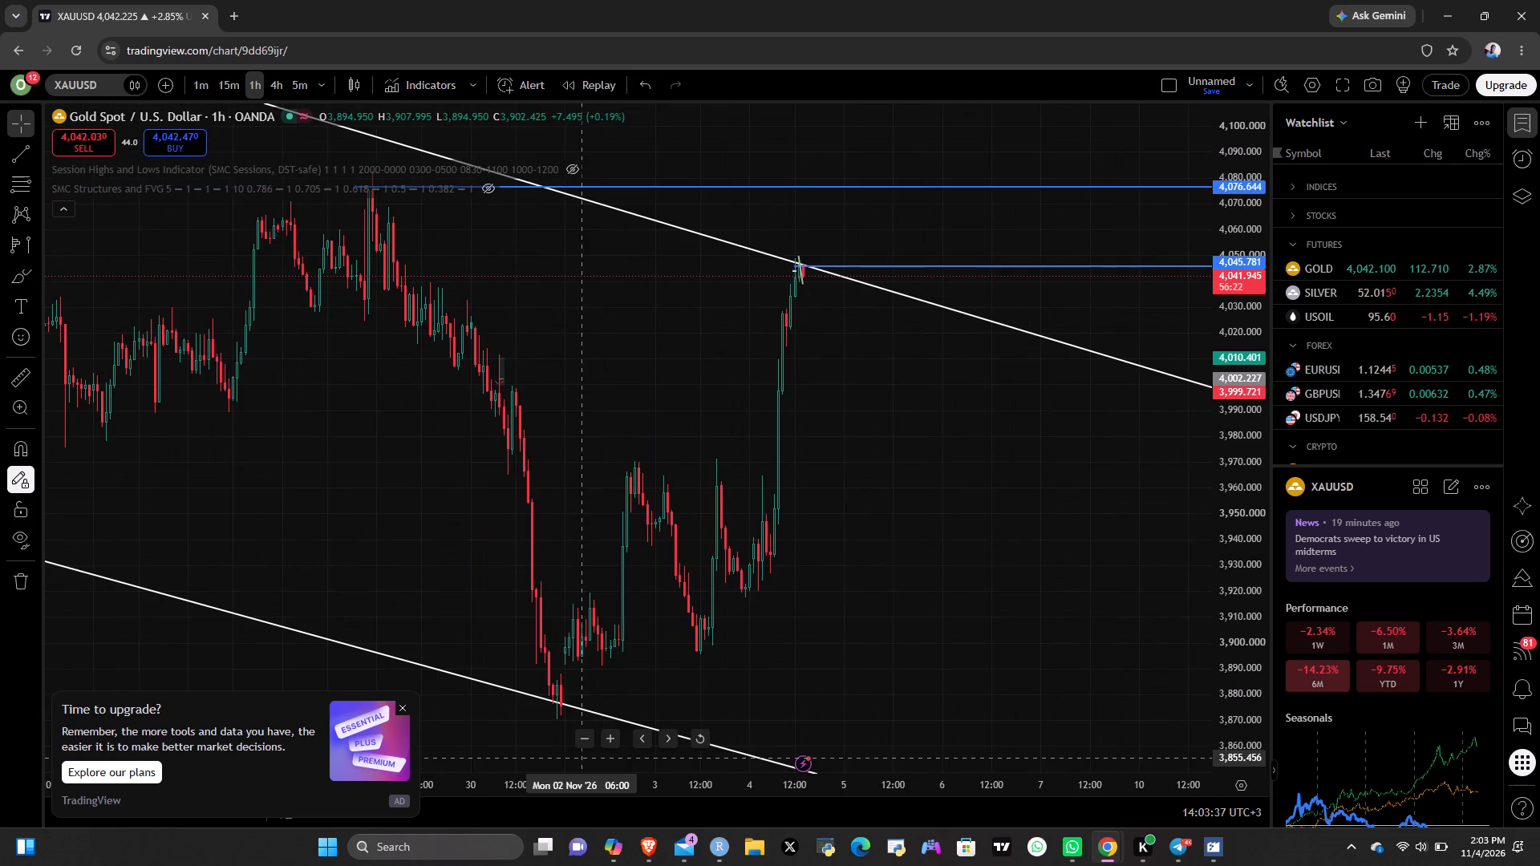
left_click_drag(921, 427, 780, 579)
scroll(1255, 312, "up", 1)
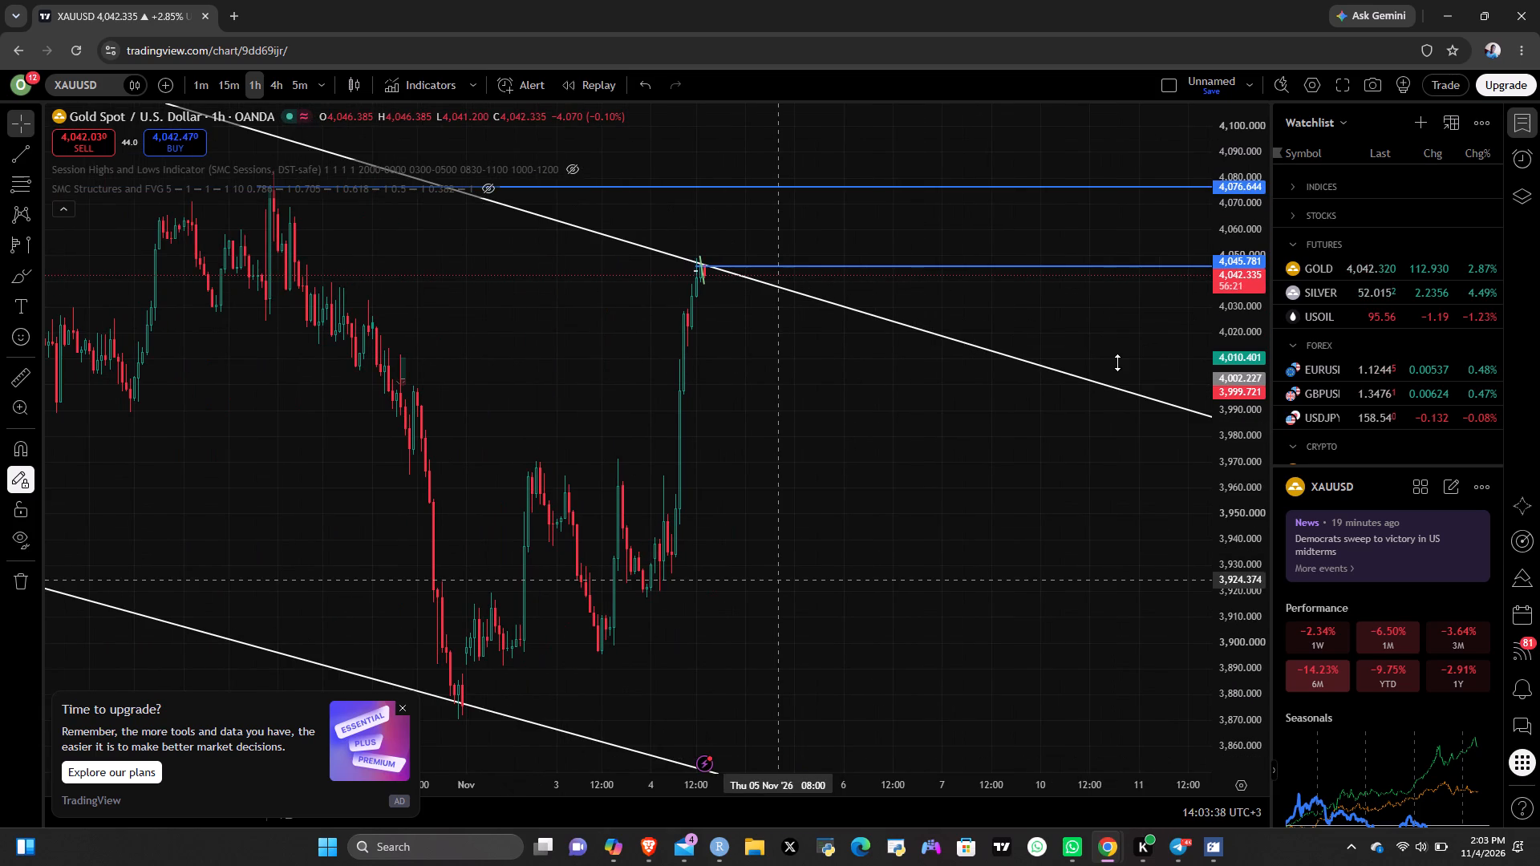
scroll(1117, 362, "up", 8)
scroll(1244, 279, "down", 20)
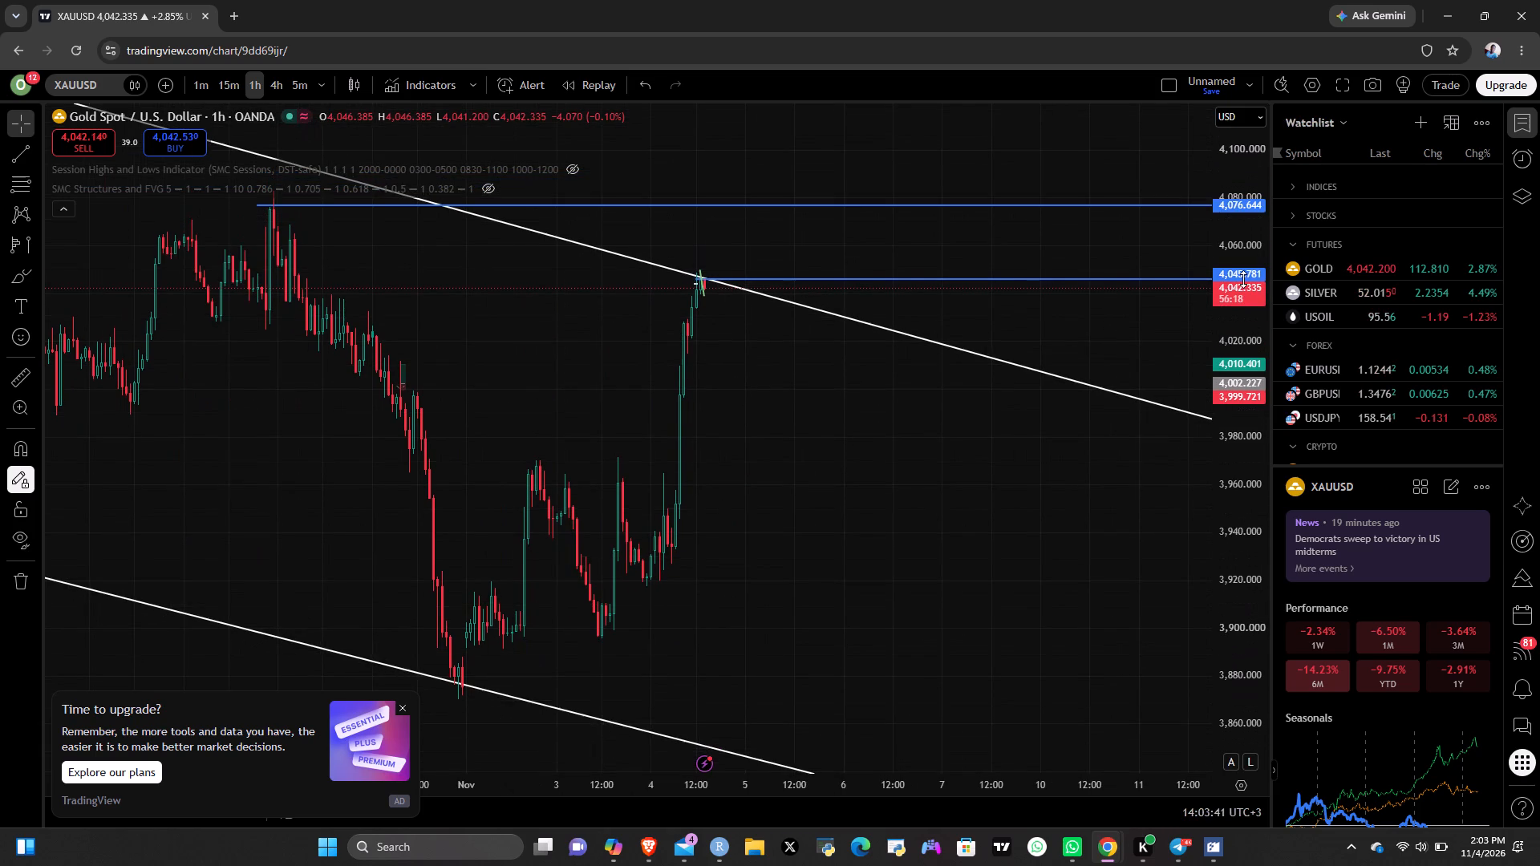
Examine the 1-hour structure within the white channel and the latest candles at the upper line near the 4,076.644 and 4,045.781 levels.
scroll(1216, 357, "down", 11)
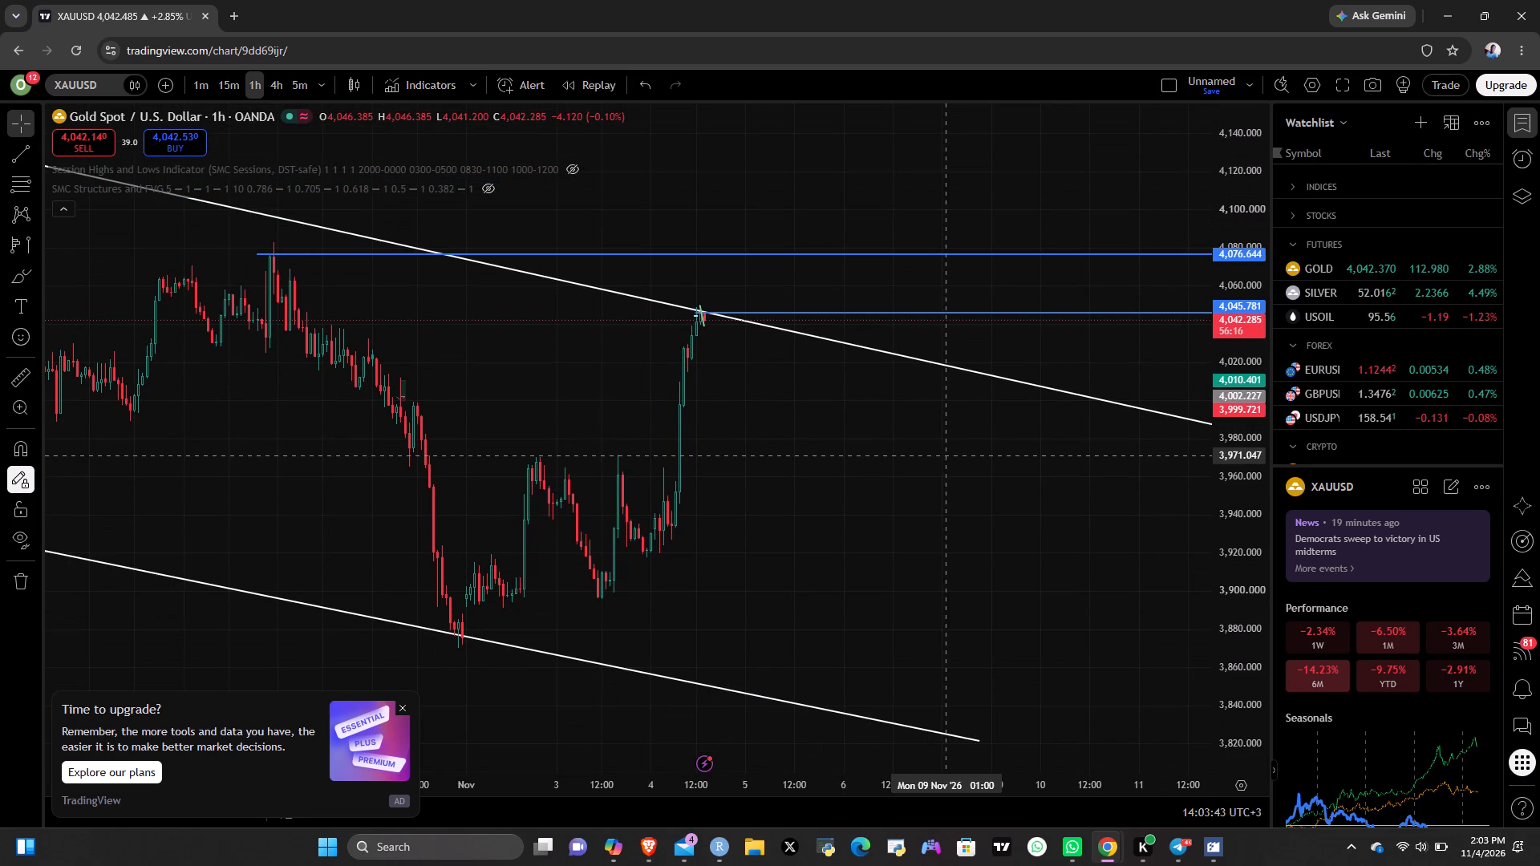
scroll(791, 787, "up", 10)
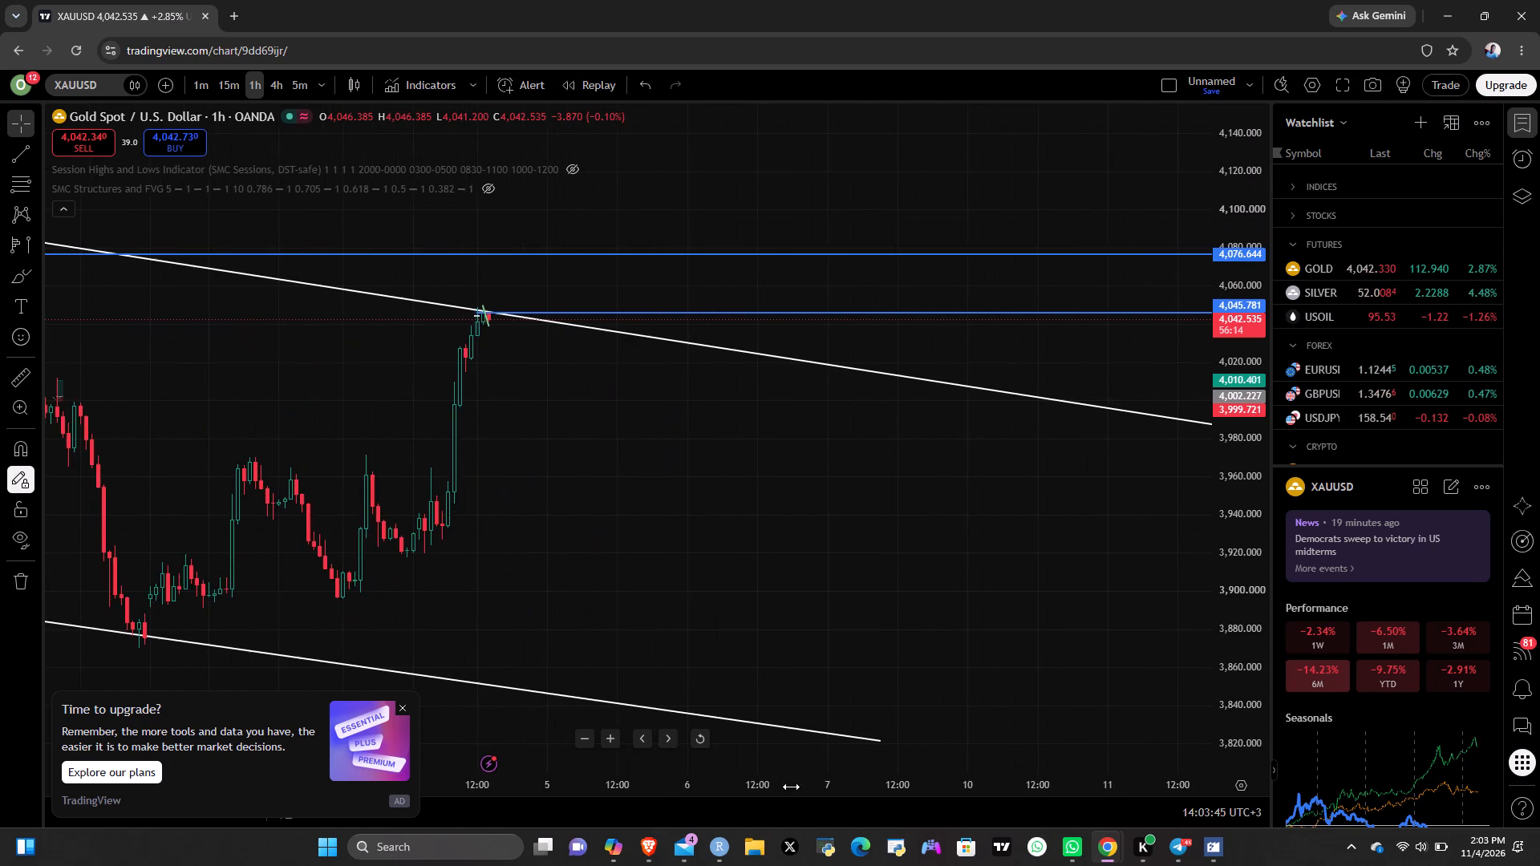
left_click_drag(512, 435, 833, 577)
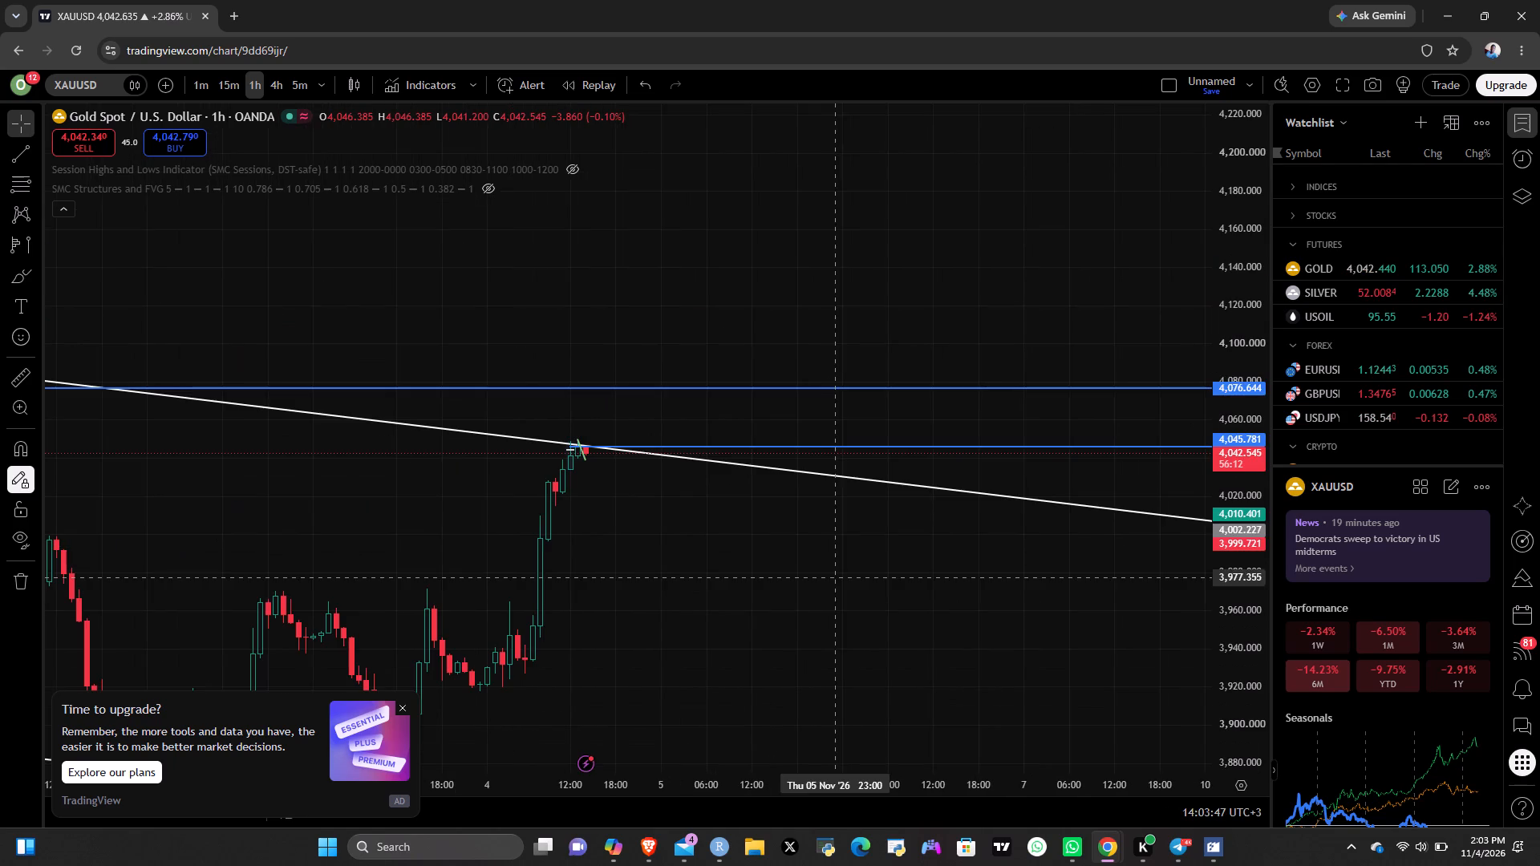
scroll(1246, 413, "up", 16)
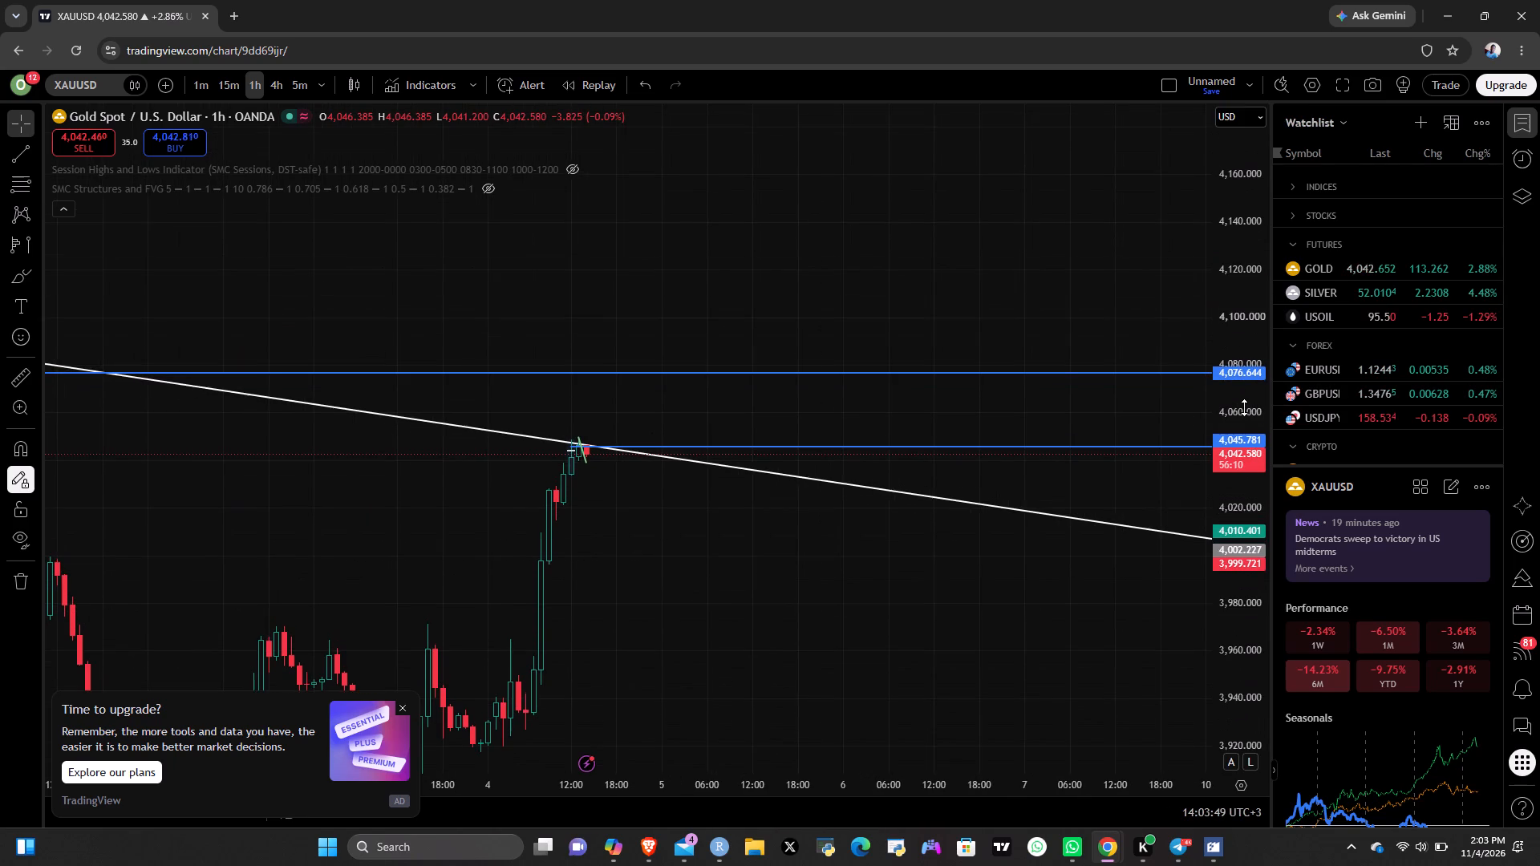
scroll(1244, 407, "up", 8)
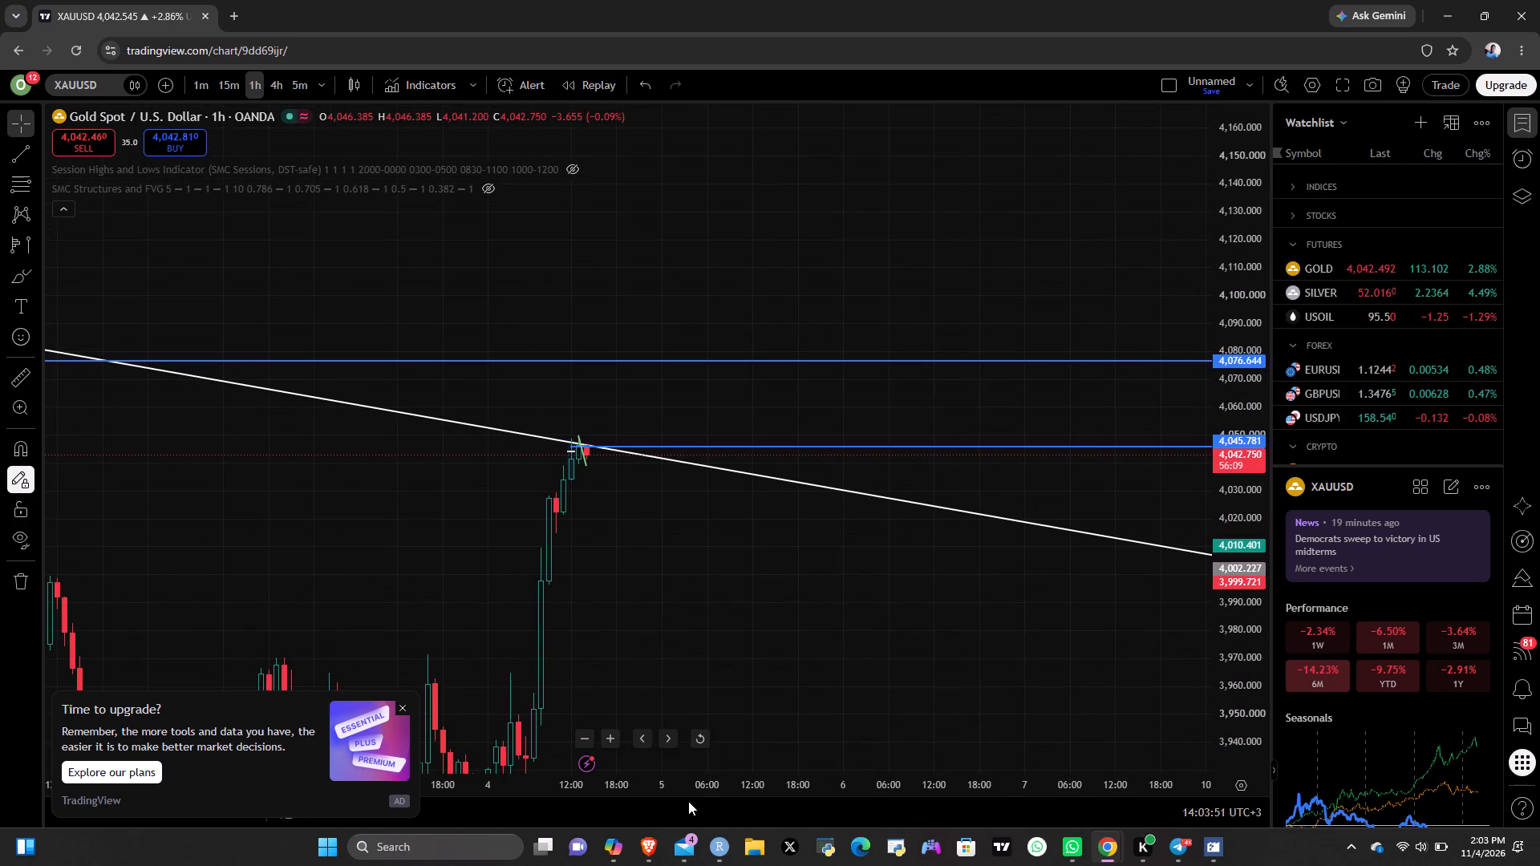
scroll(687, 785, "up", 8)
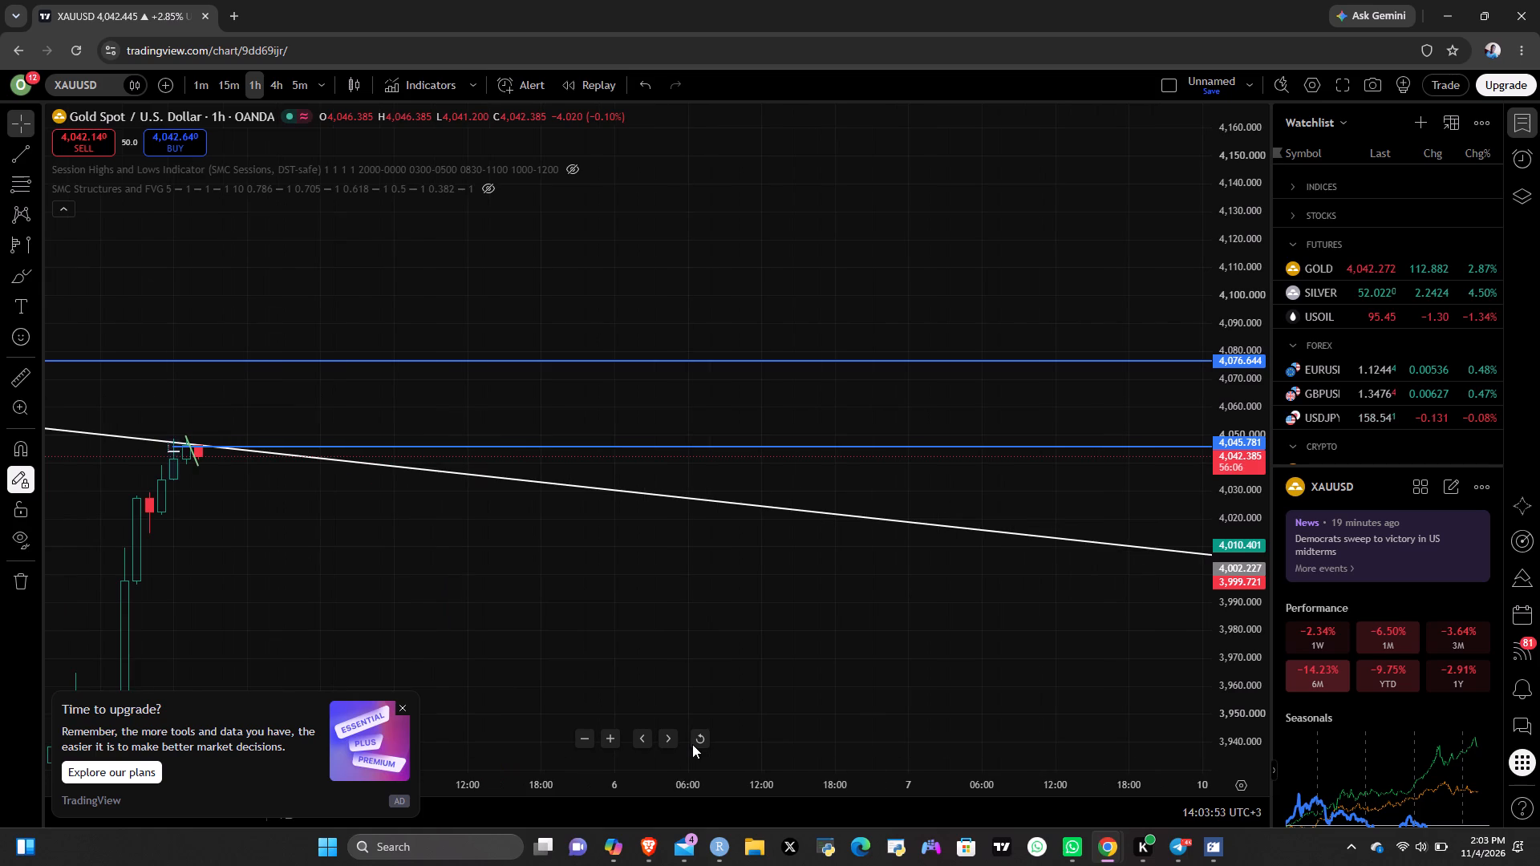
scroll(683, 772, "down", 5)
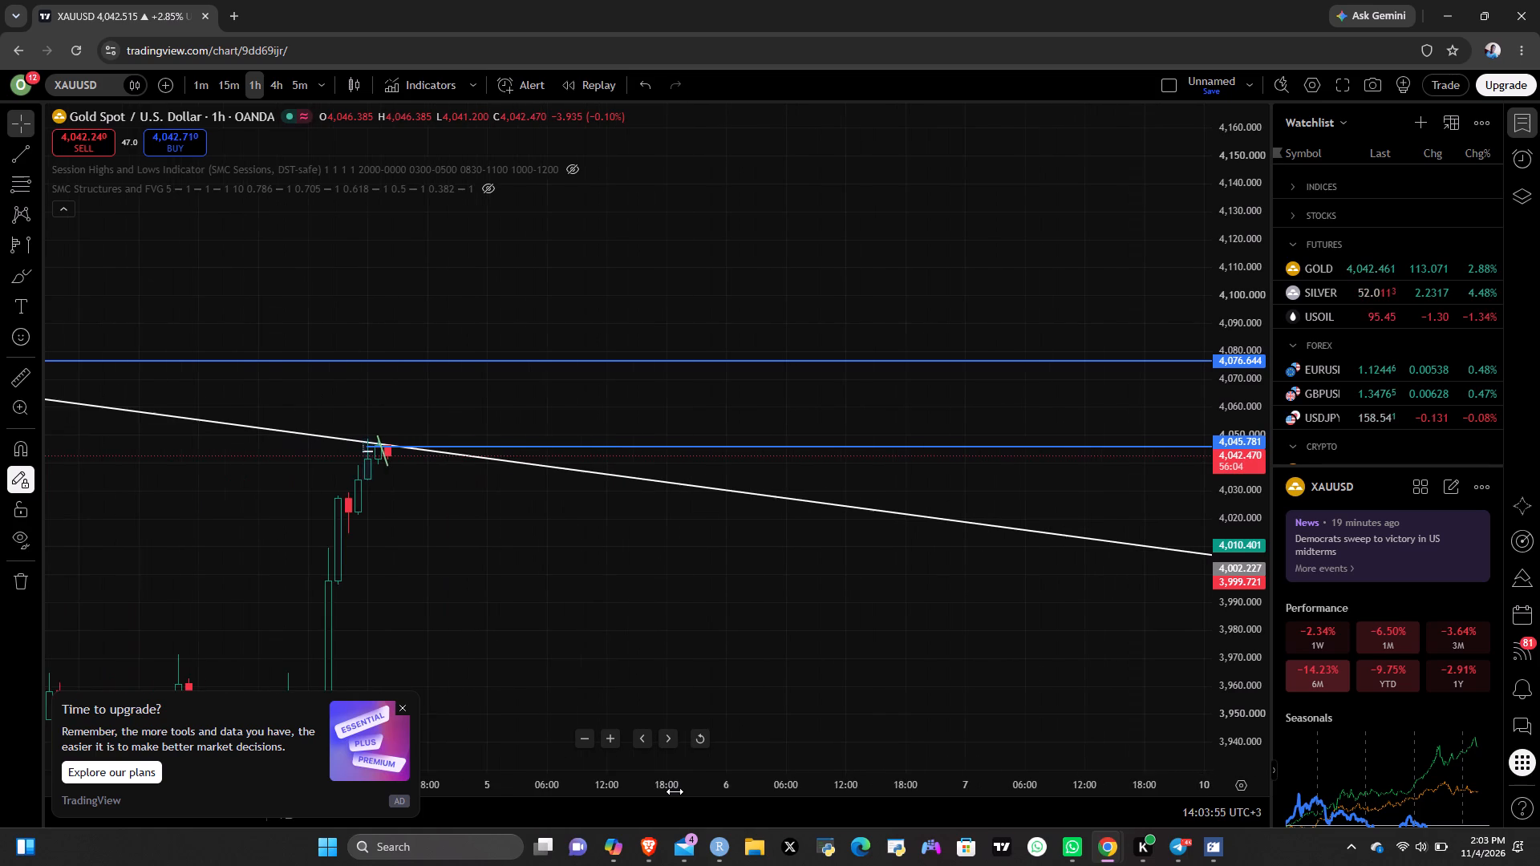
Clear the short trend line, the 4,045.781 horizontal ray and the small drawing on the 12:00 candle from the latest 1-hour candles.
left_click_drag(664, 593, 821, 528)
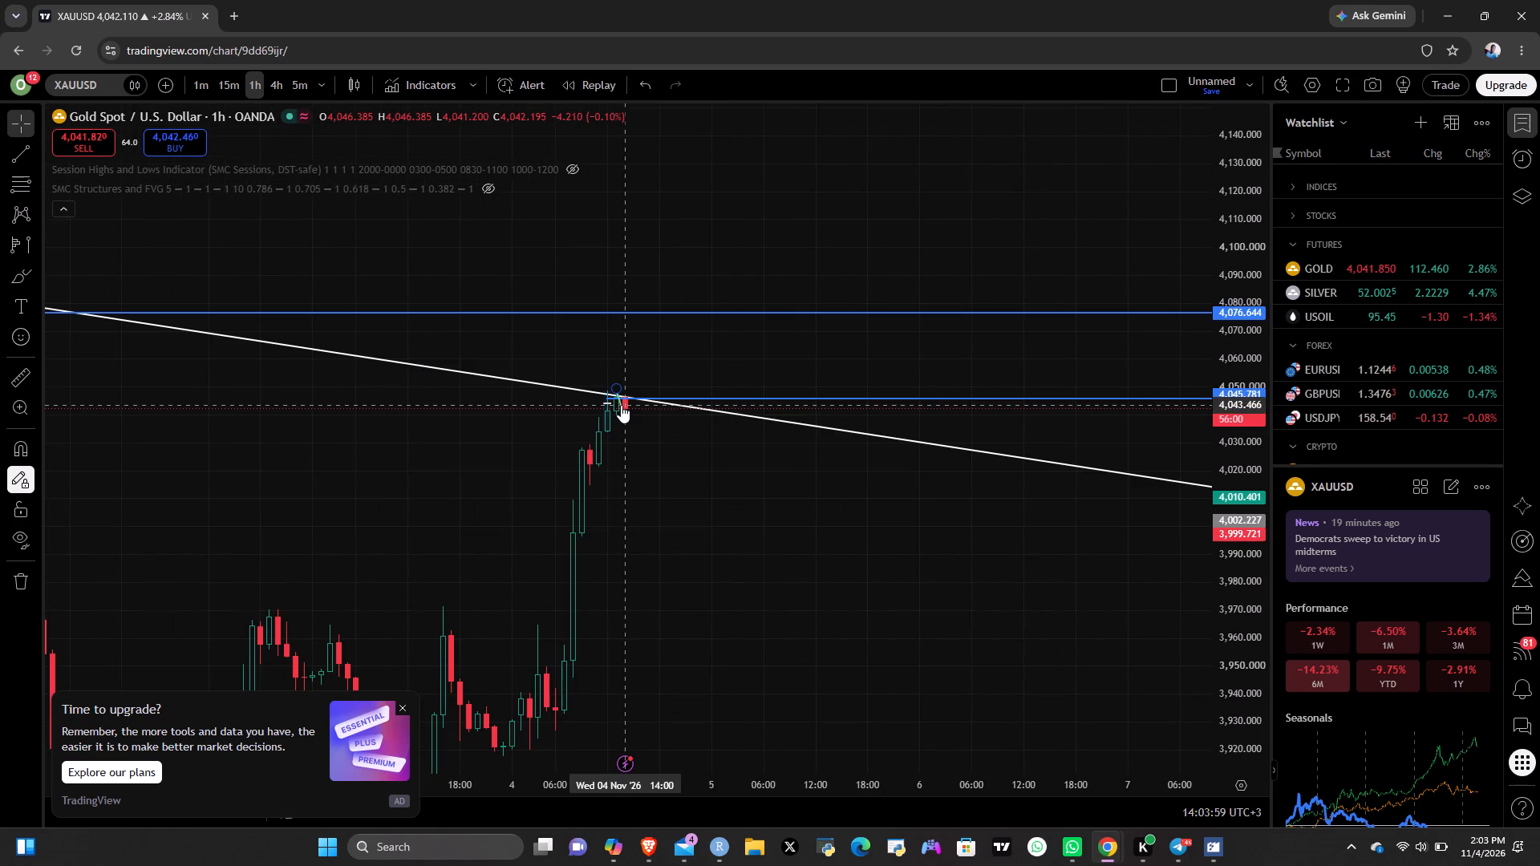
right_click(621, 405)
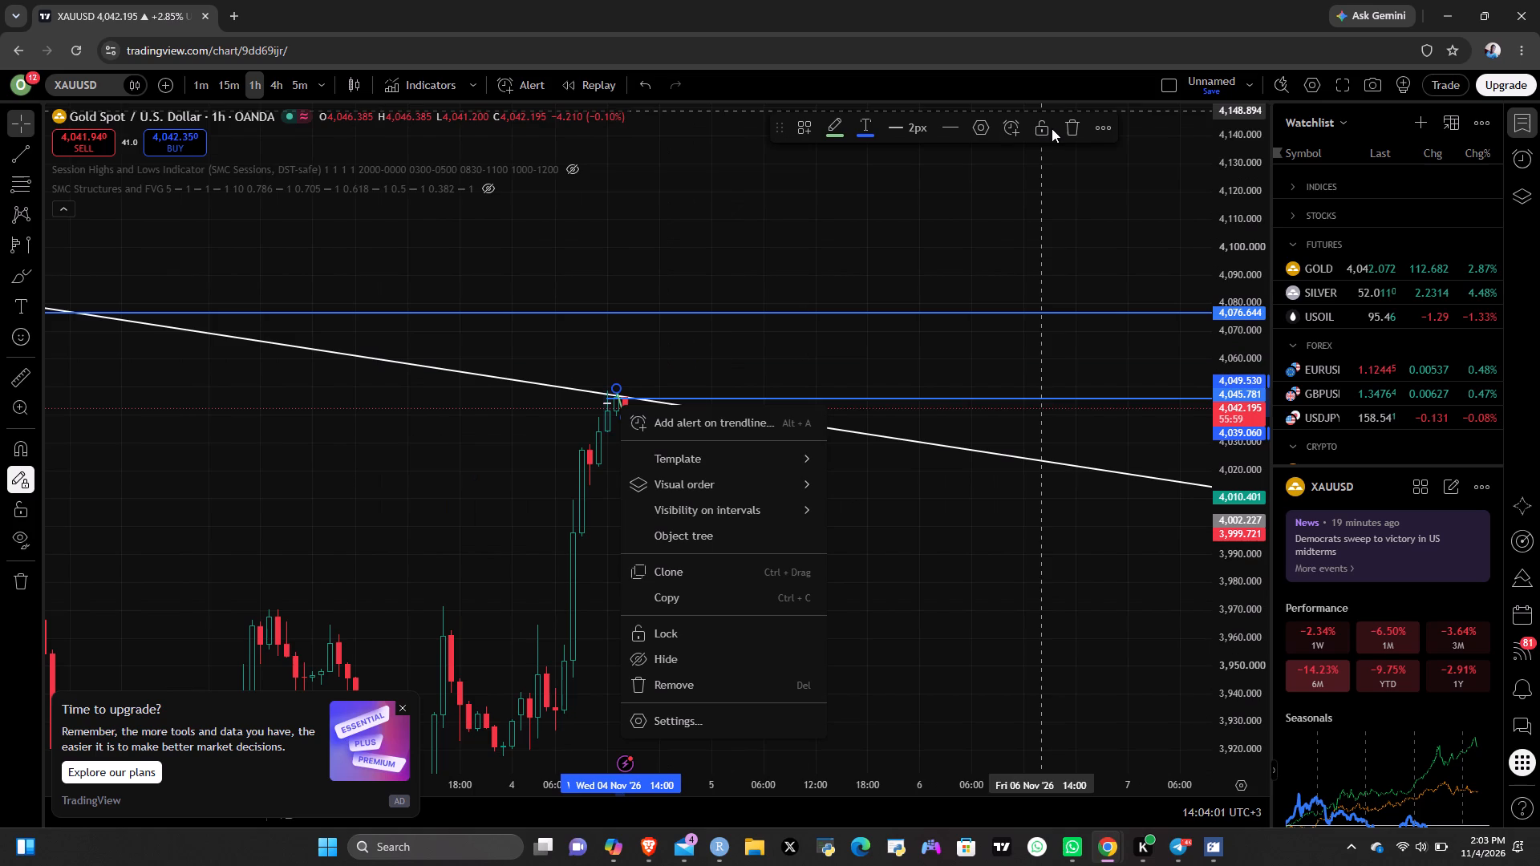
left_click(1067, 125)
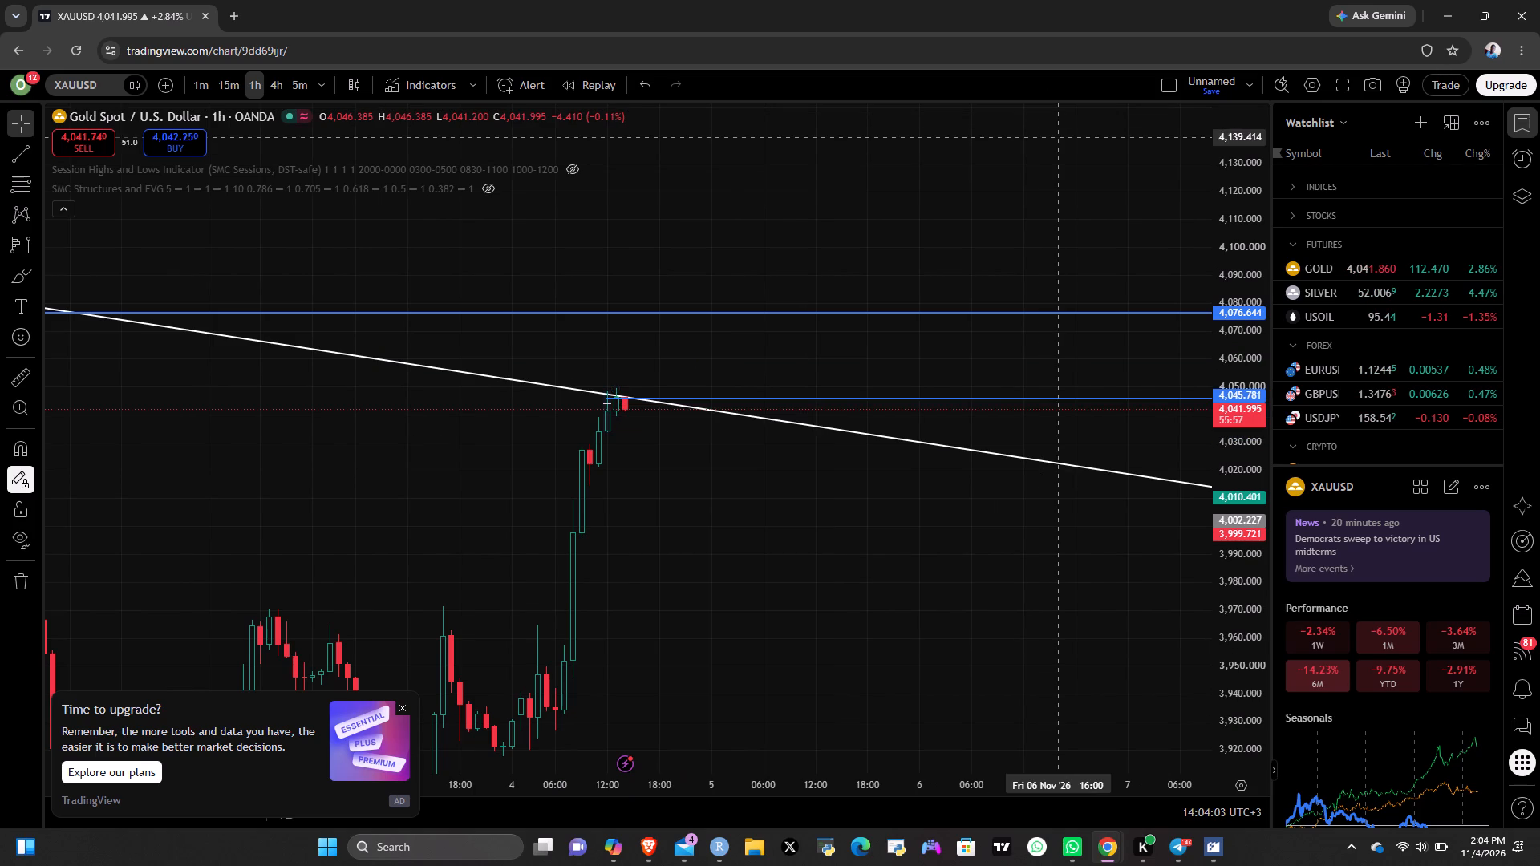
right_click(609, 393)
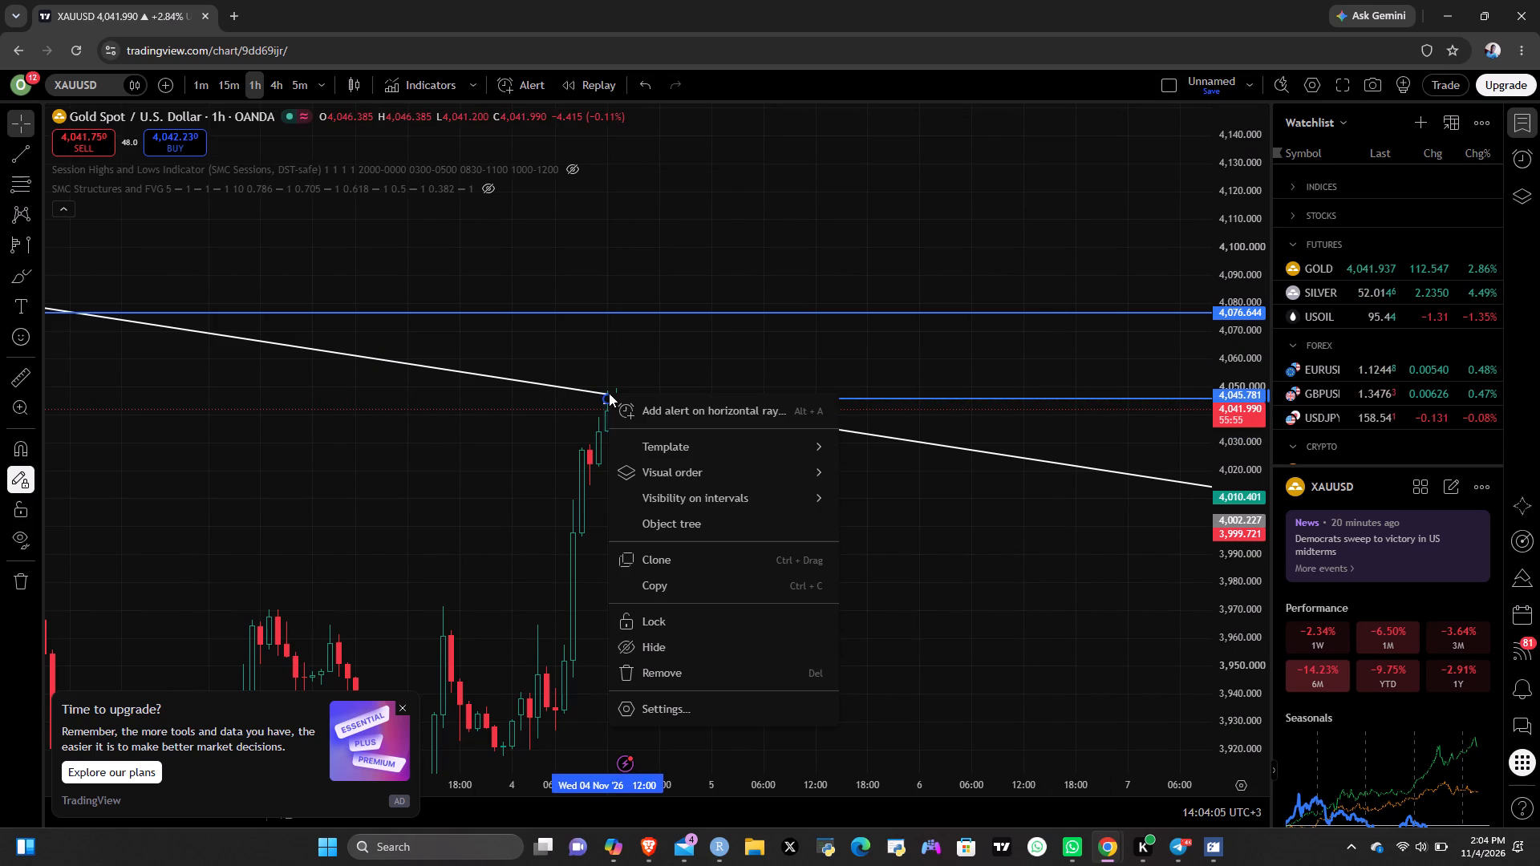
left_click(642, 666)
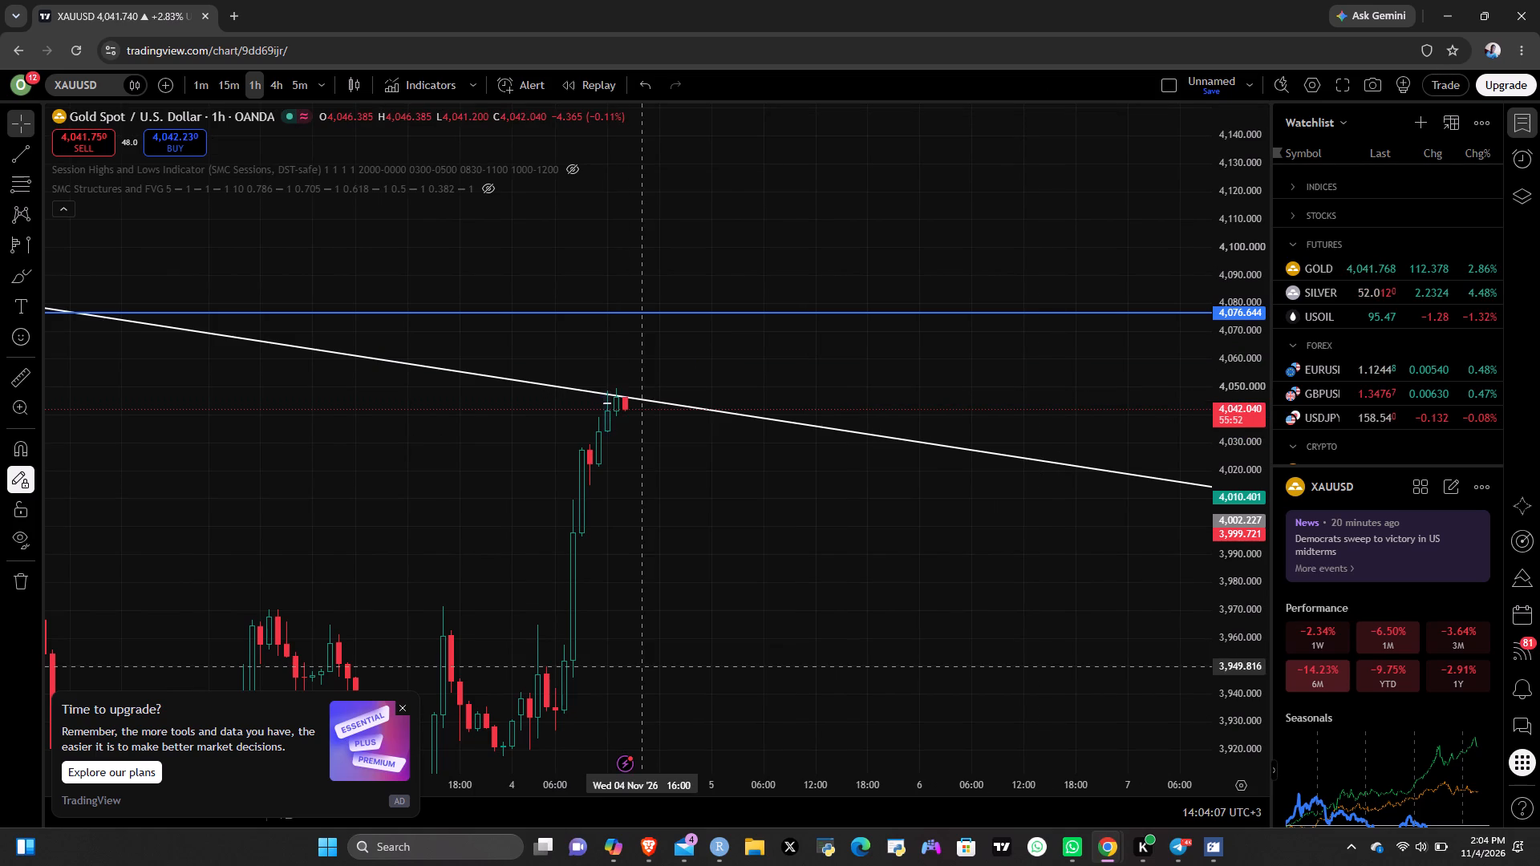
left_click(606, 403)
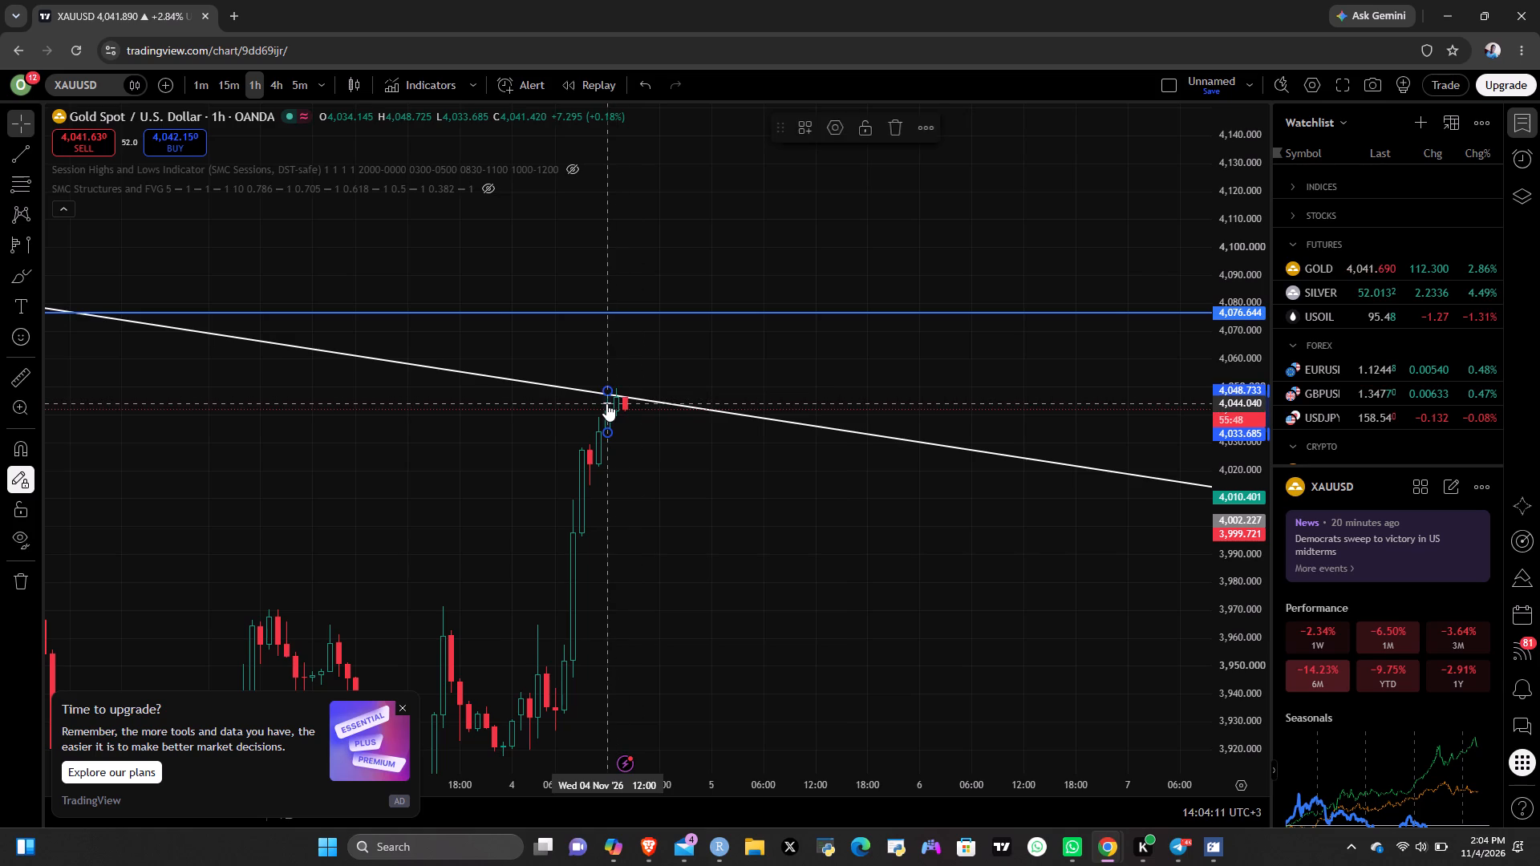
left_click(896, 127)
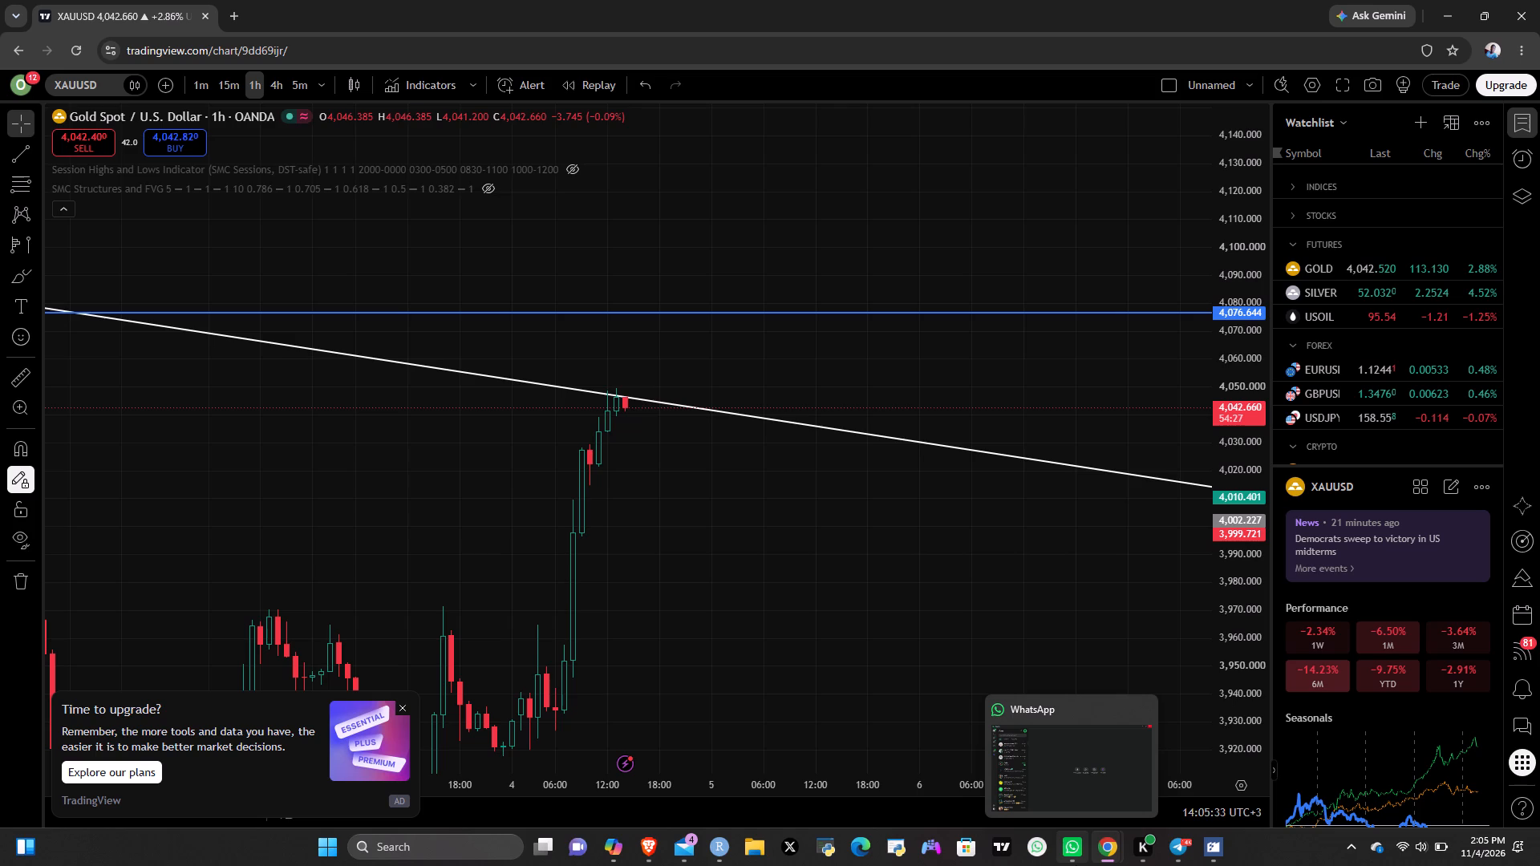
Switch to the one-minute chart and reset its view to the latest candles.
left_click(196, 86)
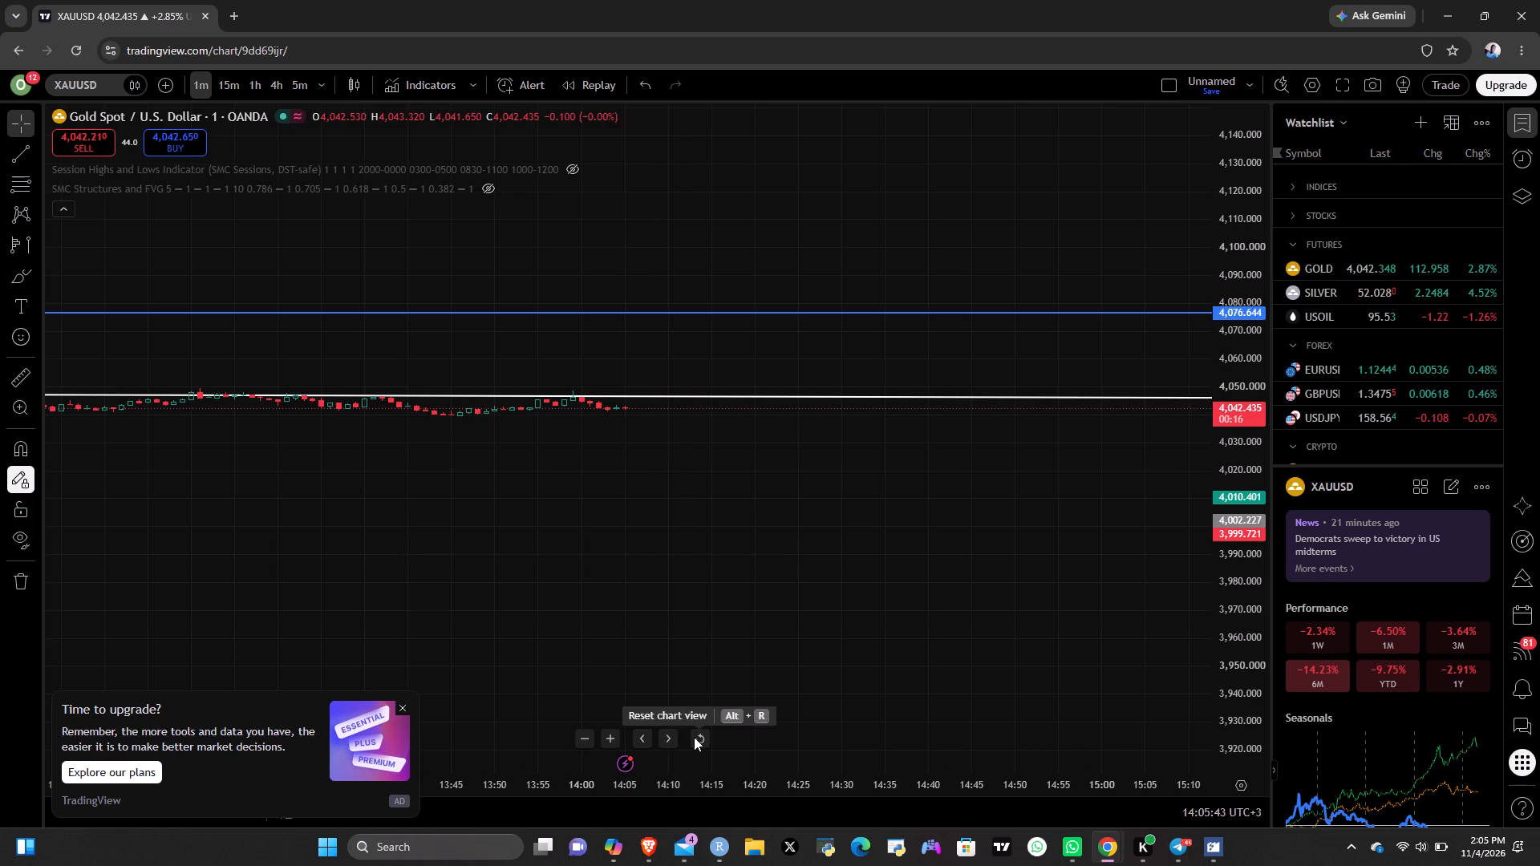
left_click(695, 739)
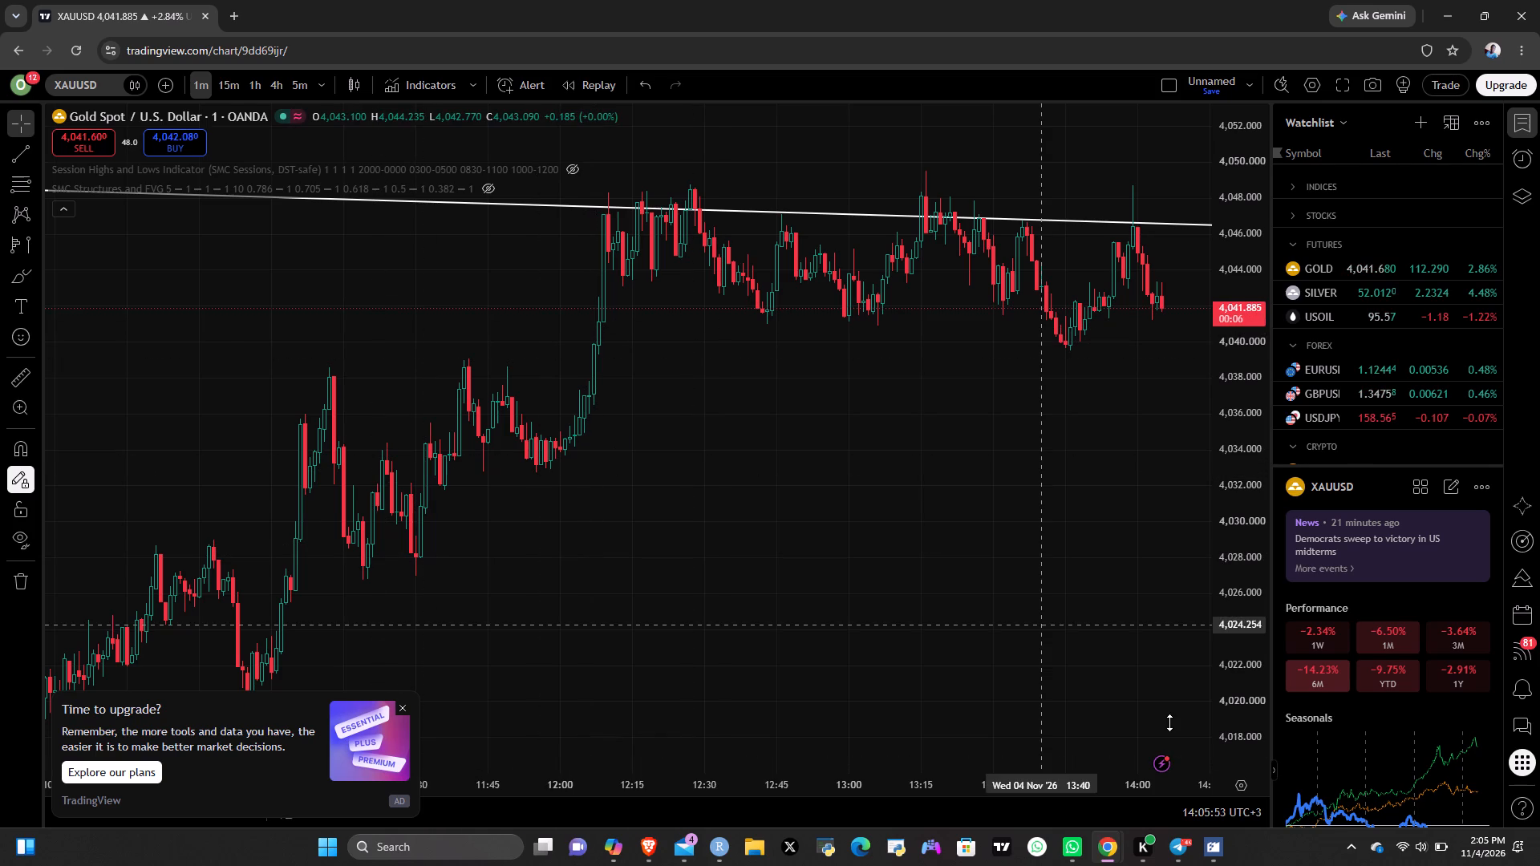
Enable session breaks in the chart's event settings.
left_click(1242, 781)
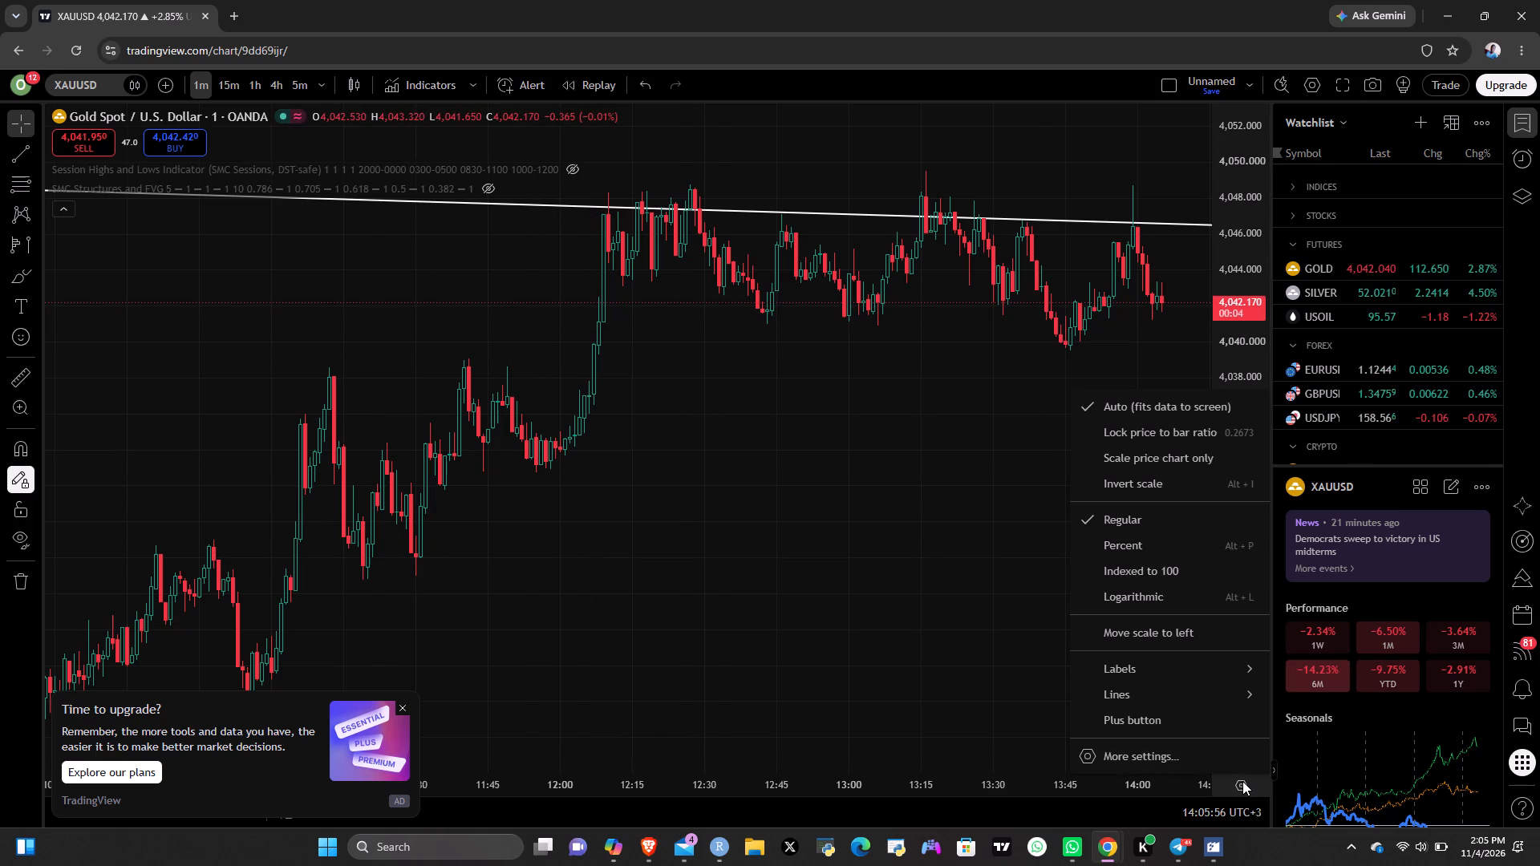
left_click(1176, 763)
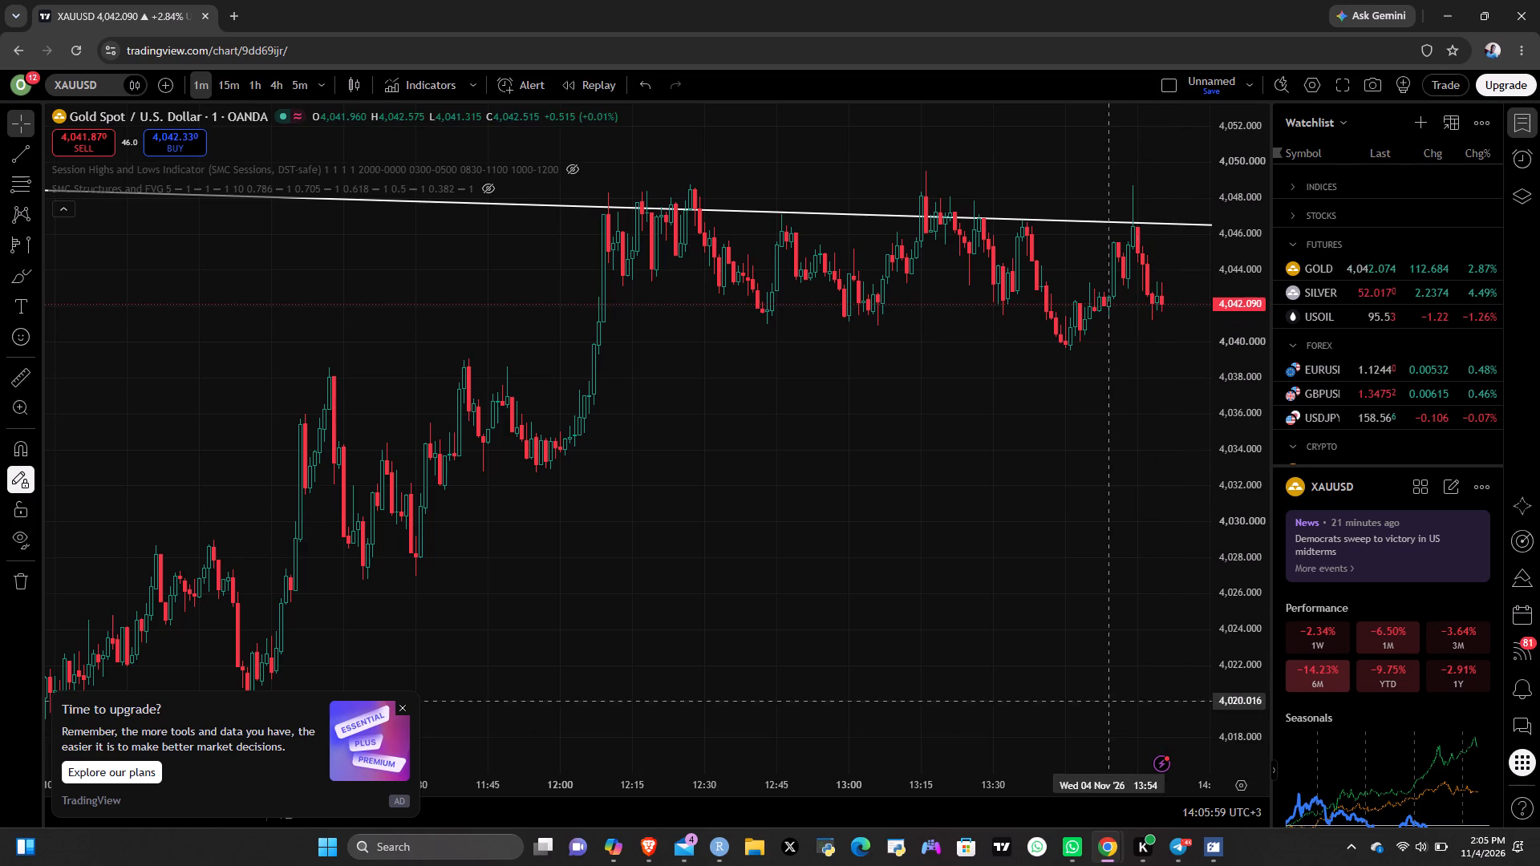
left_click(1246, 787)
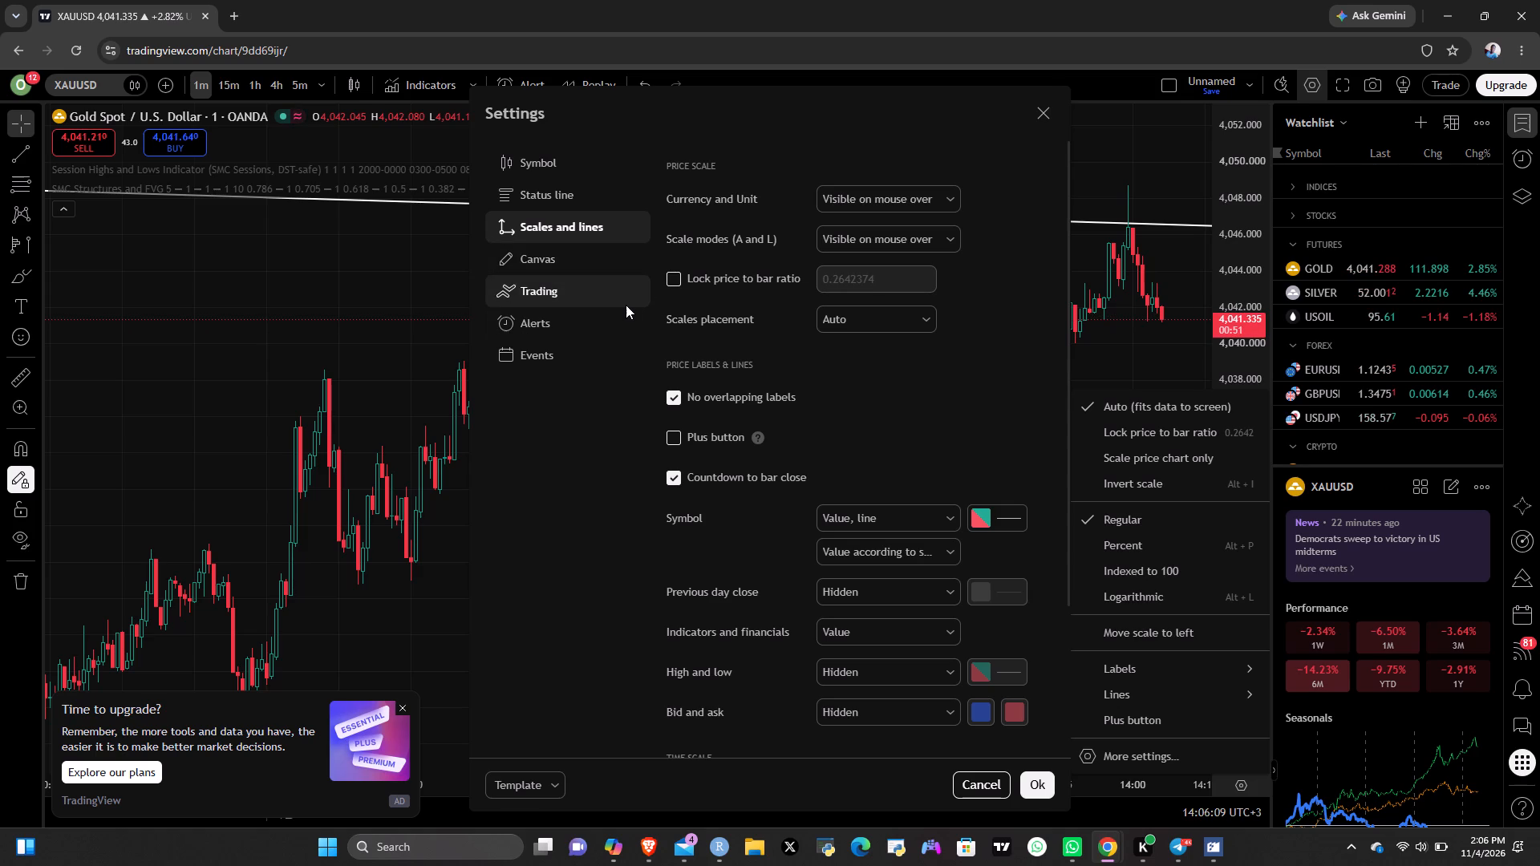
left_click(586, 355)
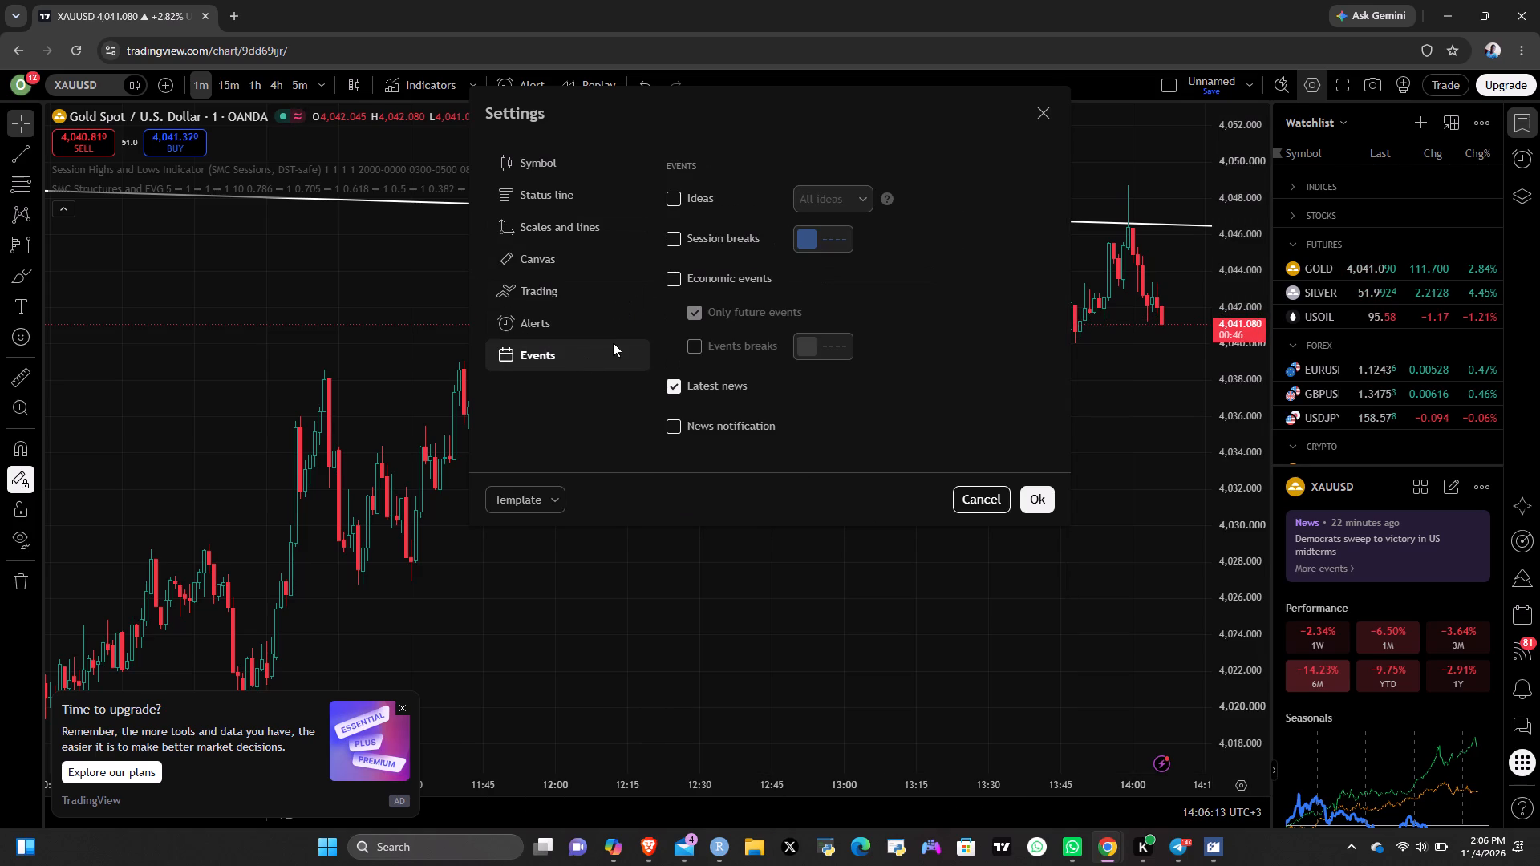
left_click(674, 236)
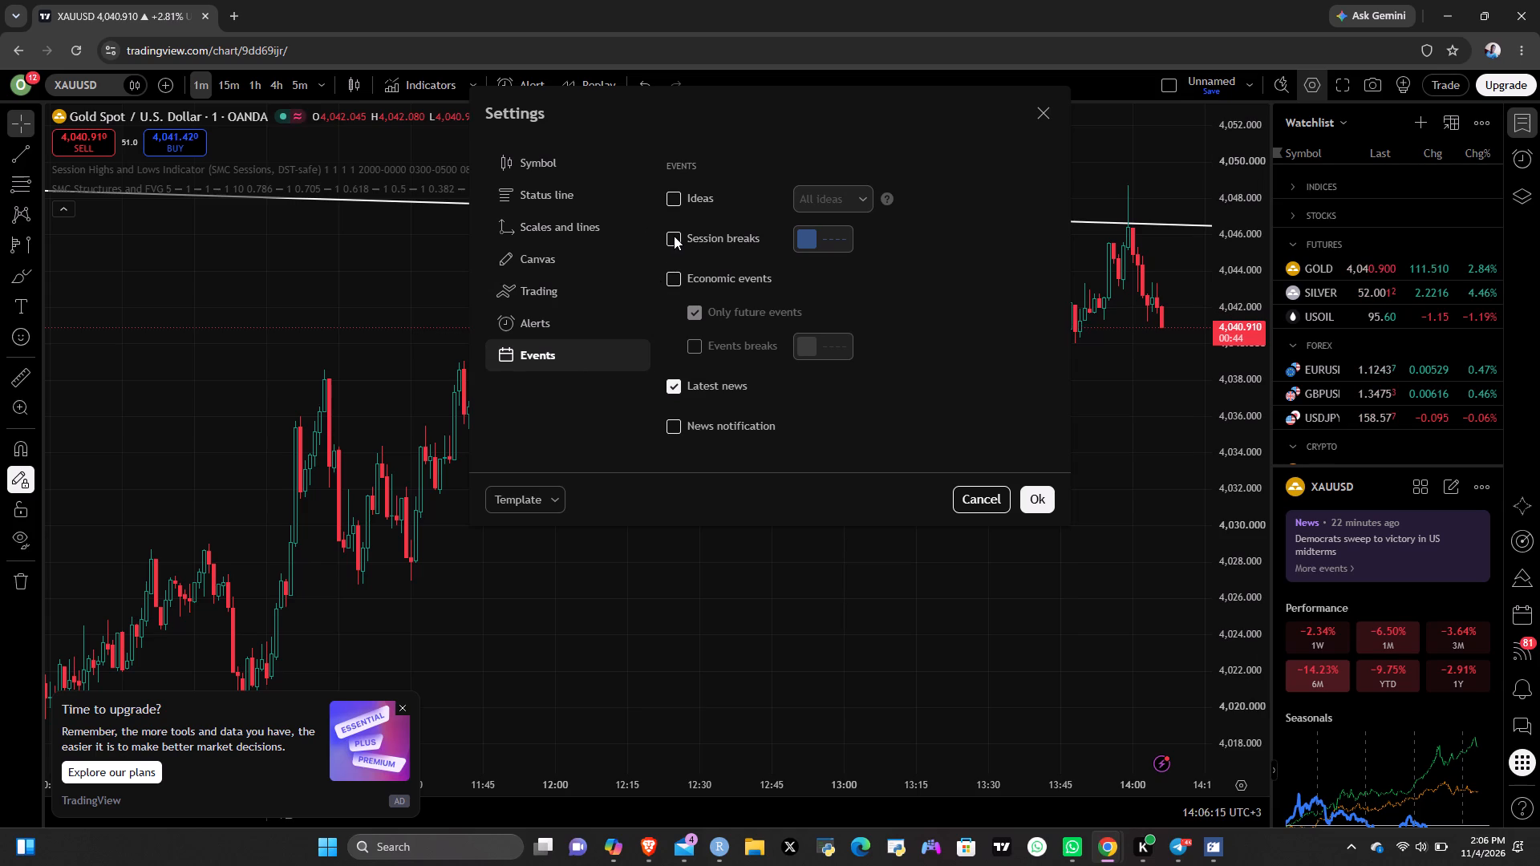
left_click(1044, 495)
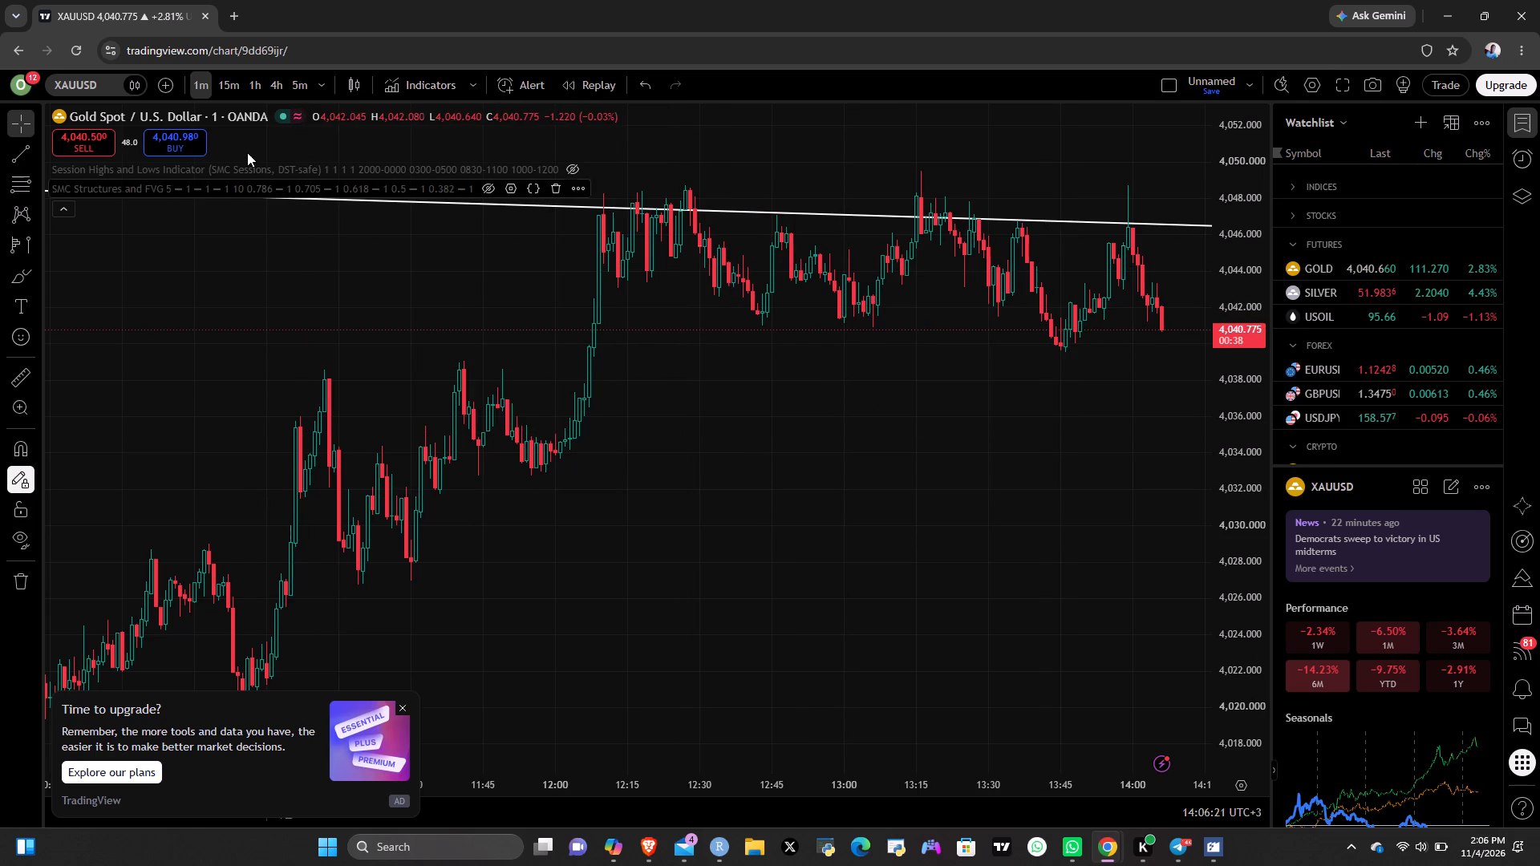
On the 15-minute chart, draw a fixed range volume profile across the 3 November session, between the two session breaks.
left_click(225, 89)
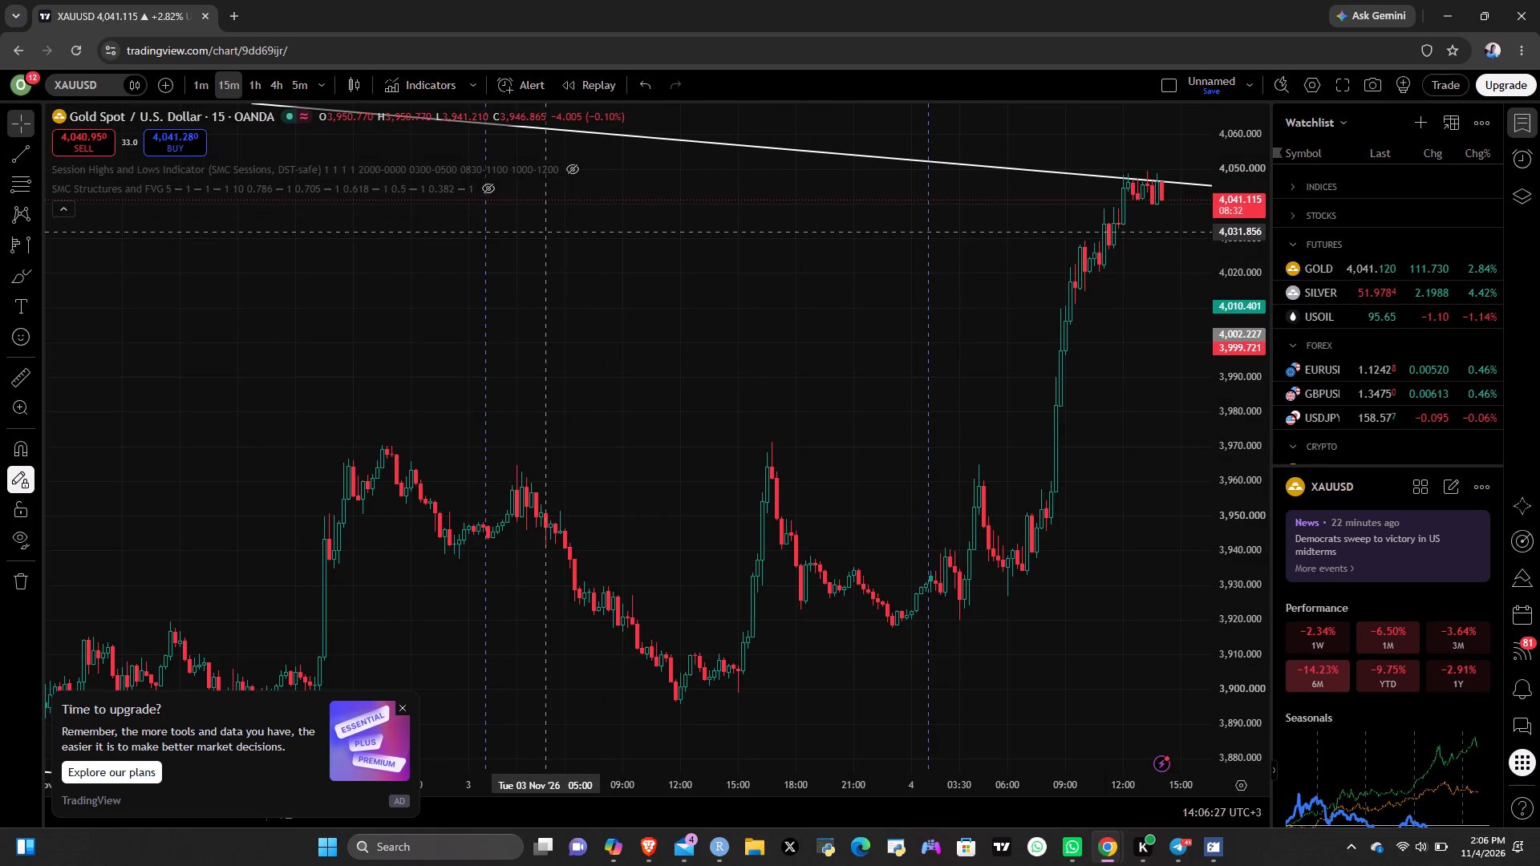
left_click(14, 250)
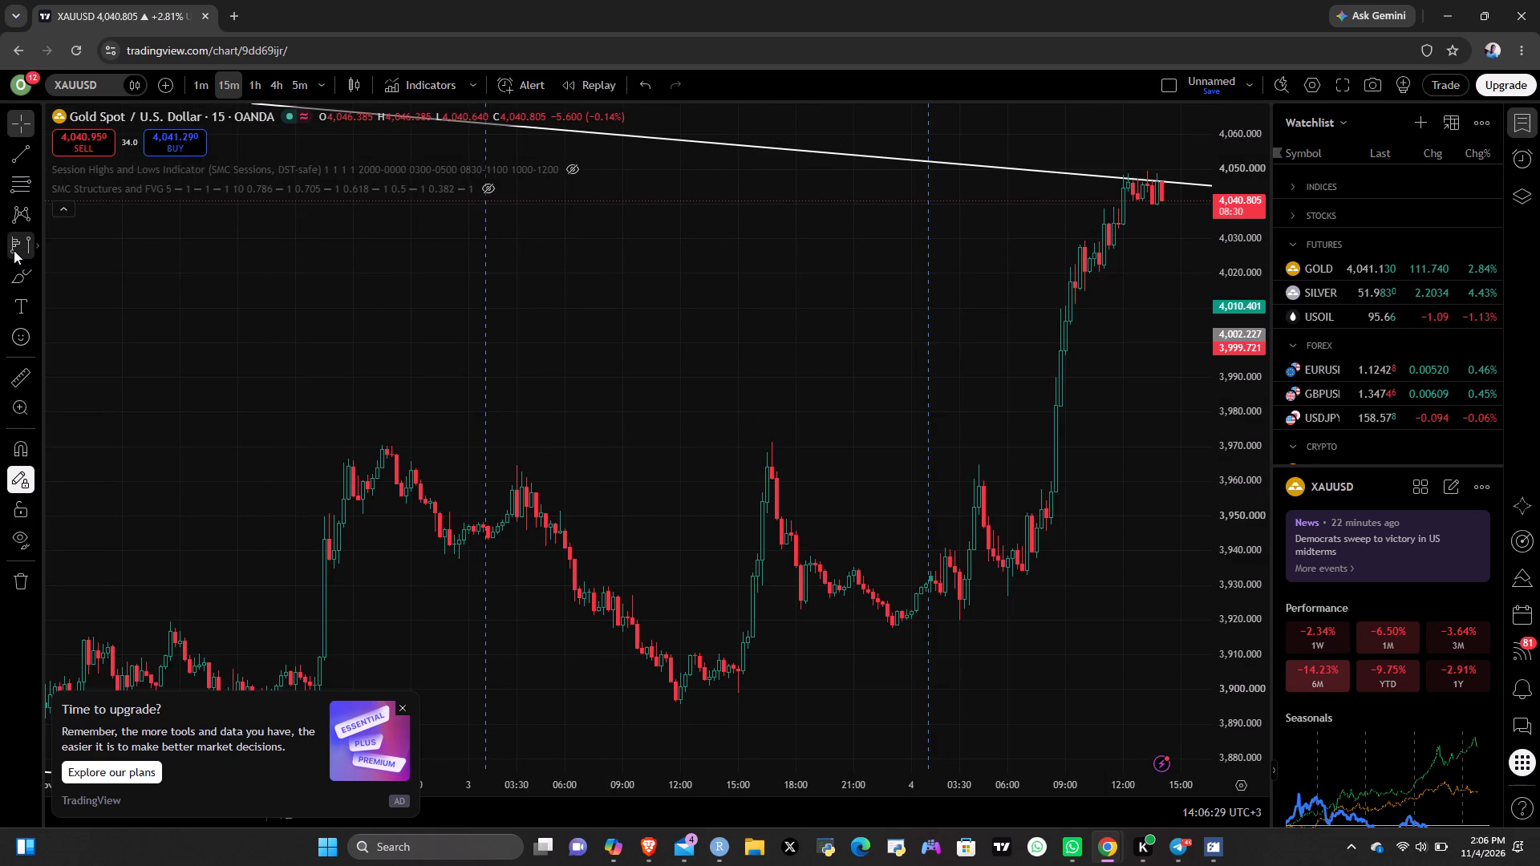
left_click(485, 246)
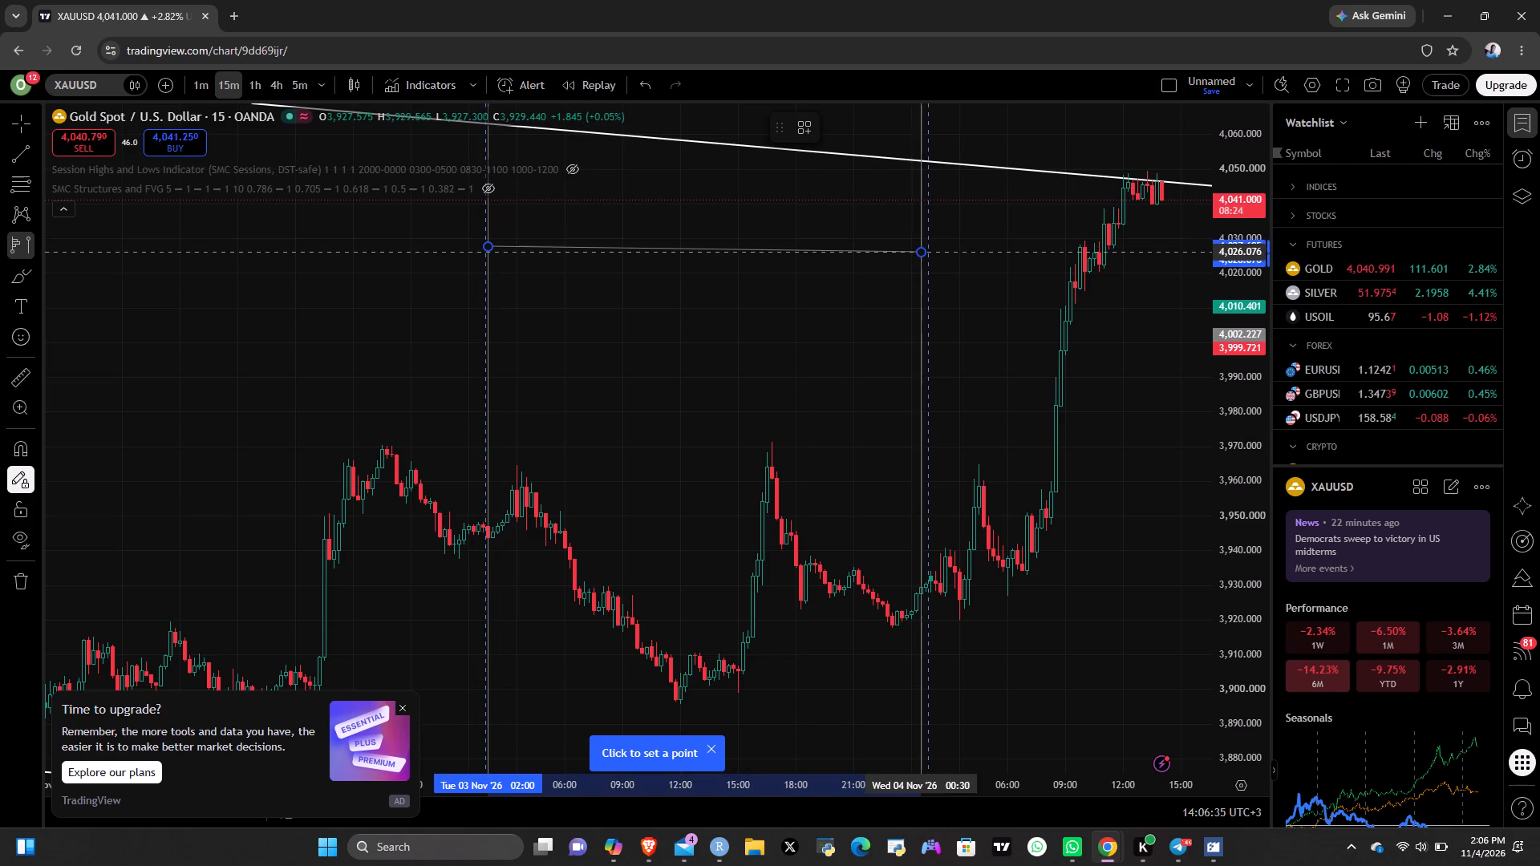
left_click(923, 252)
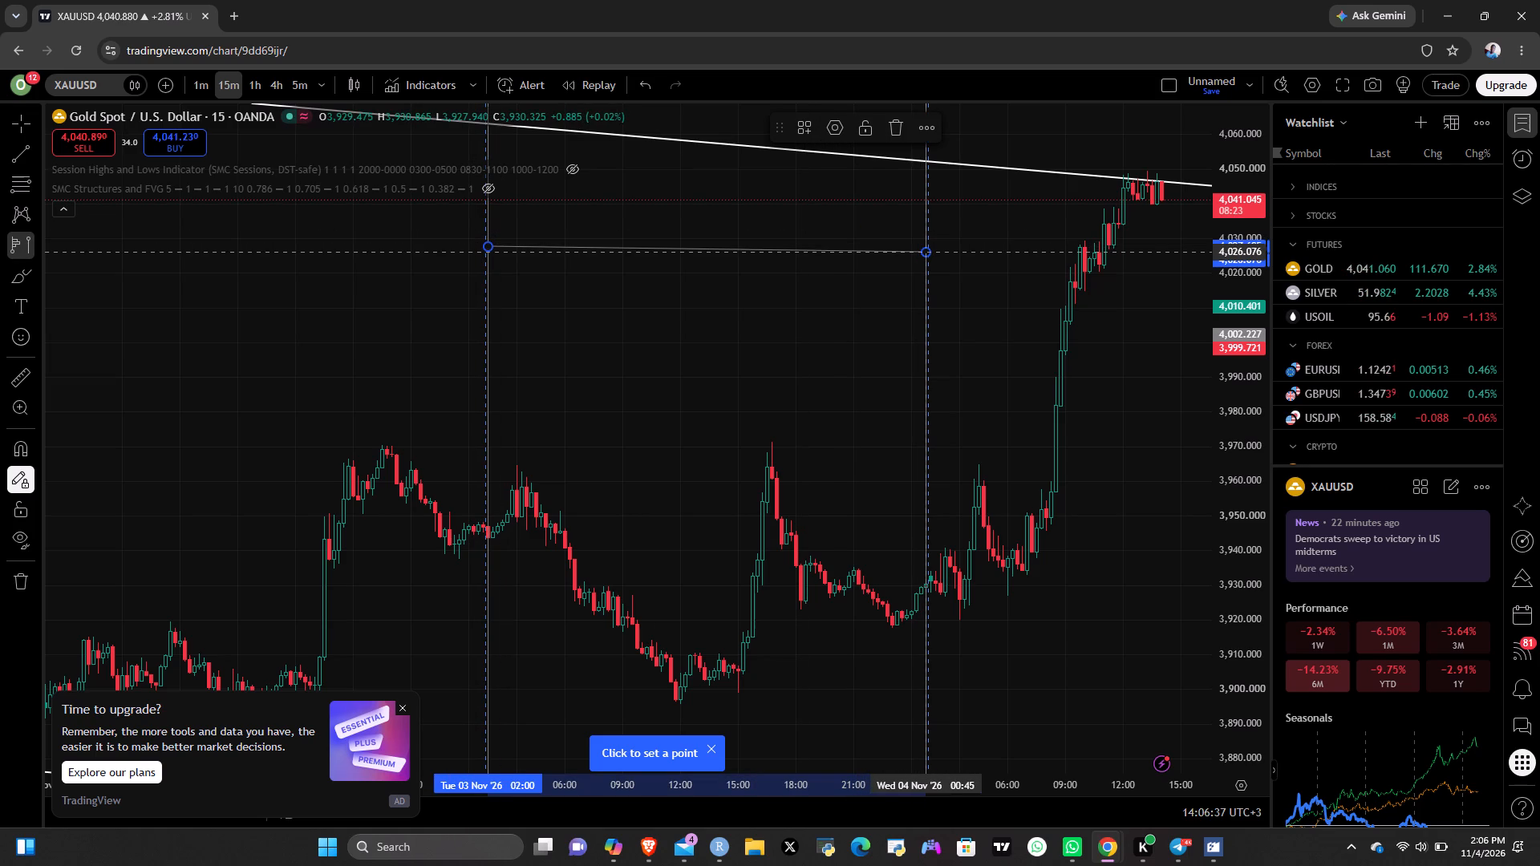
Add a second, smaller fixed range volume profile from about 19:45 on 3 November to 00:15 on 4 November.
left_click(915, 315)
left_click(831, 334)
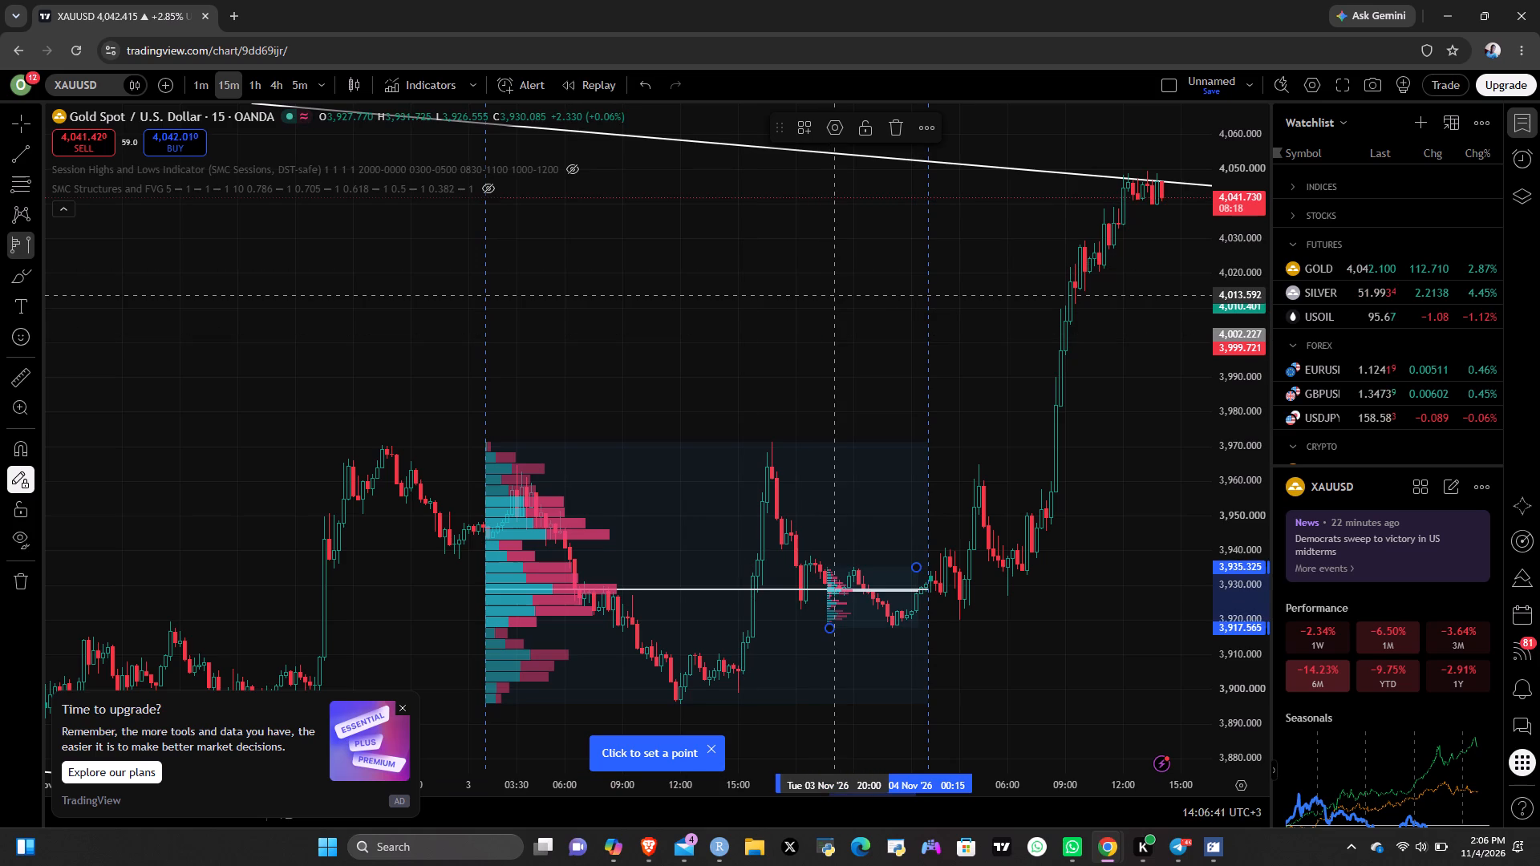
right_click(715, 303)
On the one-minute chart, place a long position at the latest candle with entry about 4,041.33, target 4,047.158 and stop about 4,035.5.
scroll(715, 304, "left", 1)
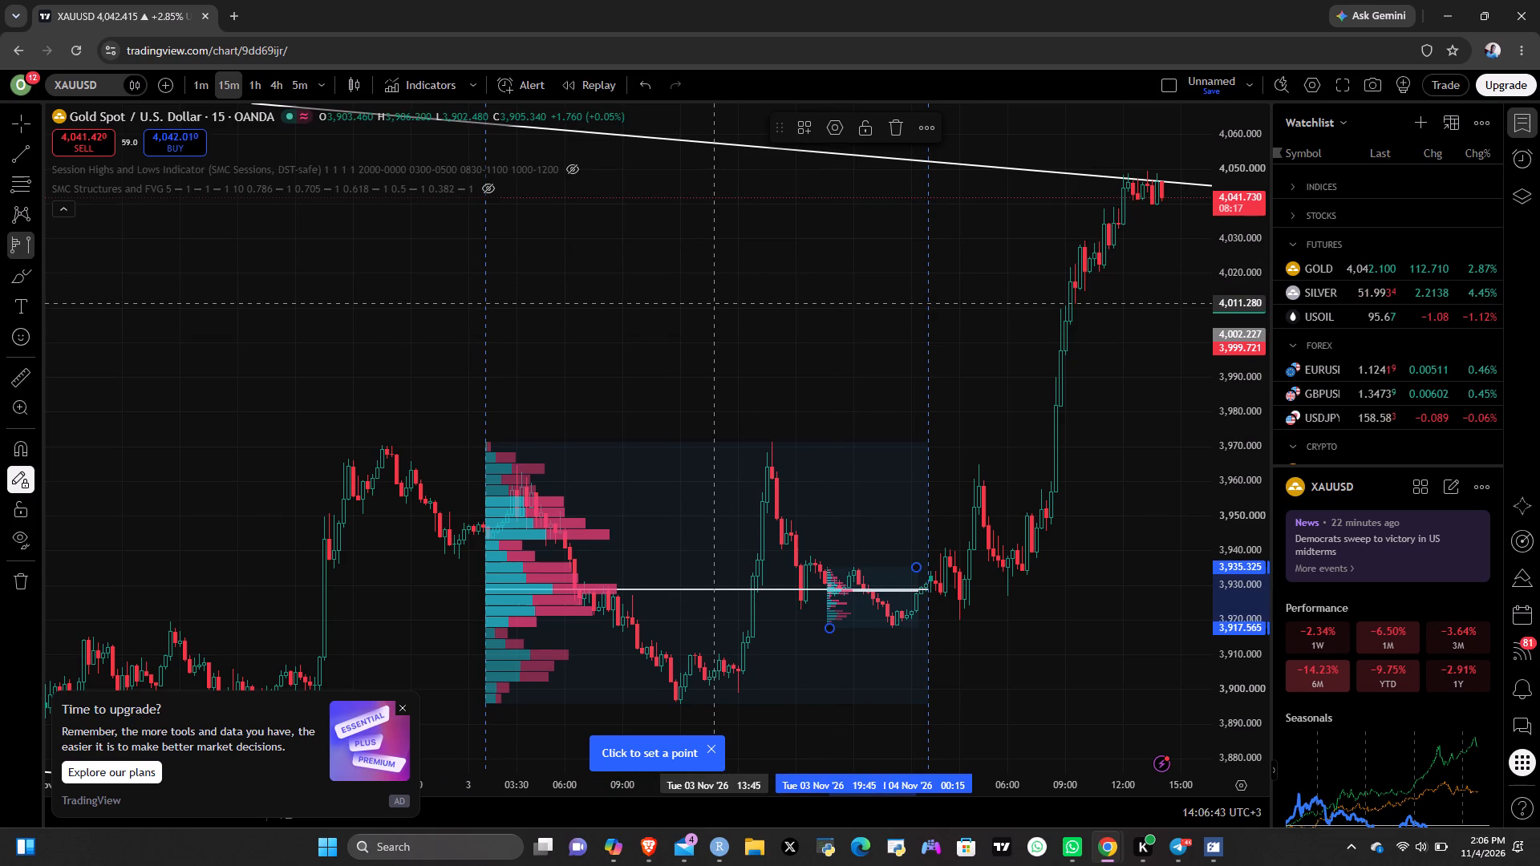
scroll(715, 304, "left", 3)
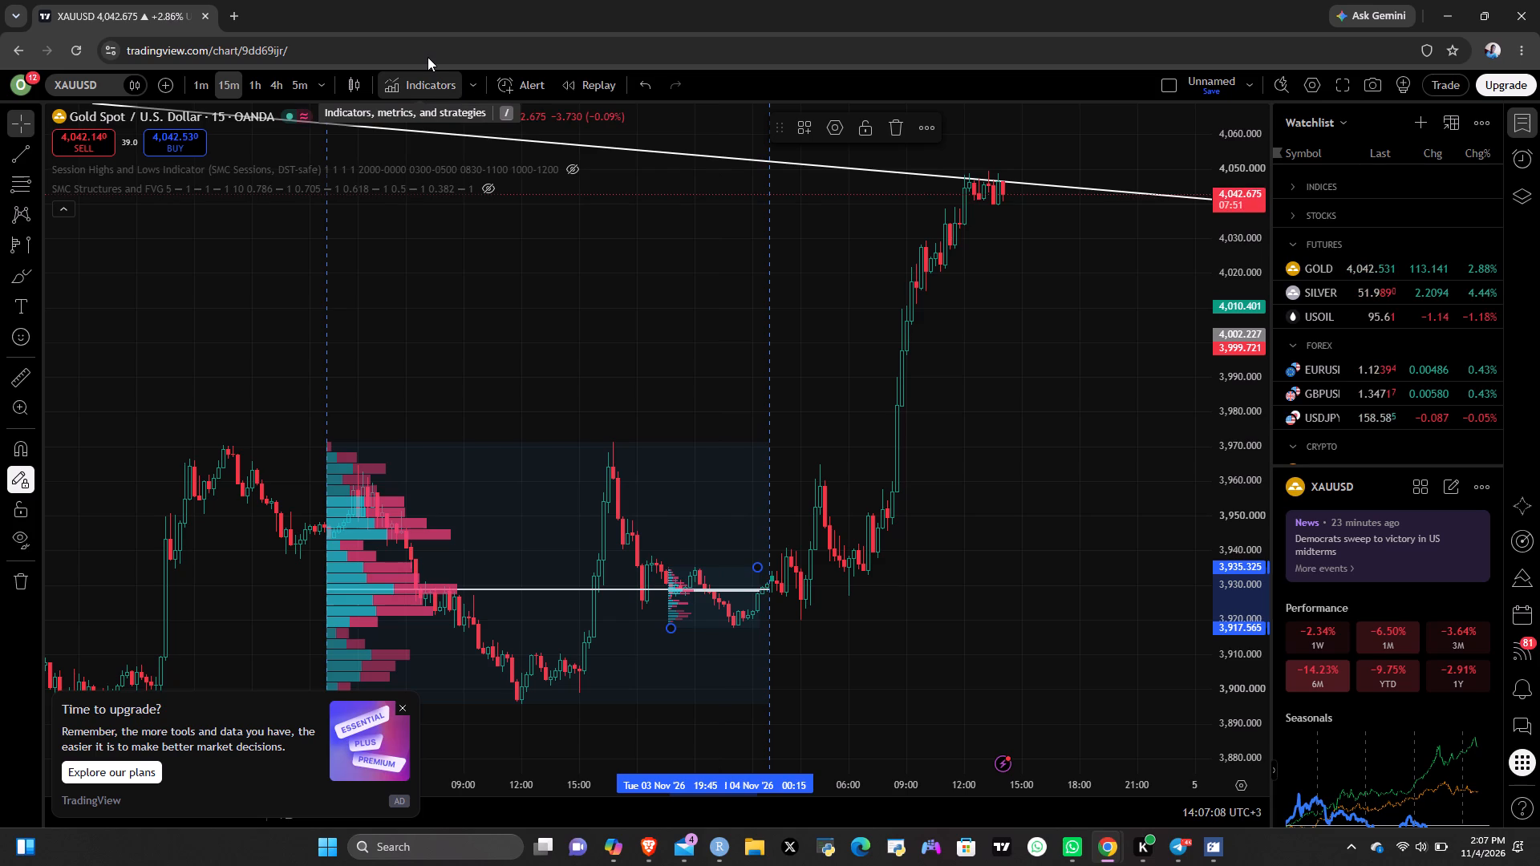
left_click(294, 83)
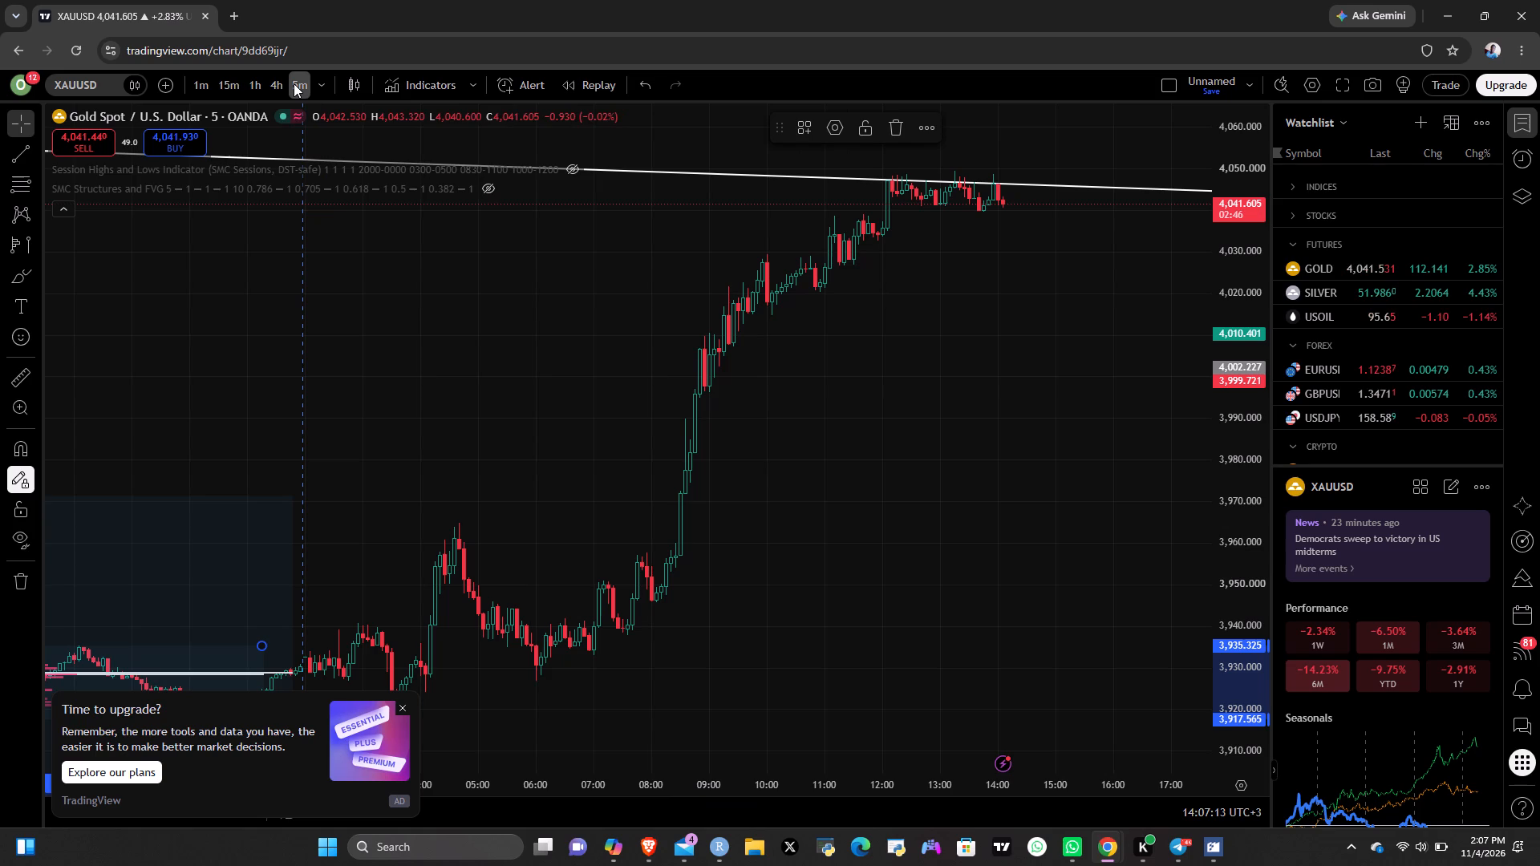
left_click(207, 92)
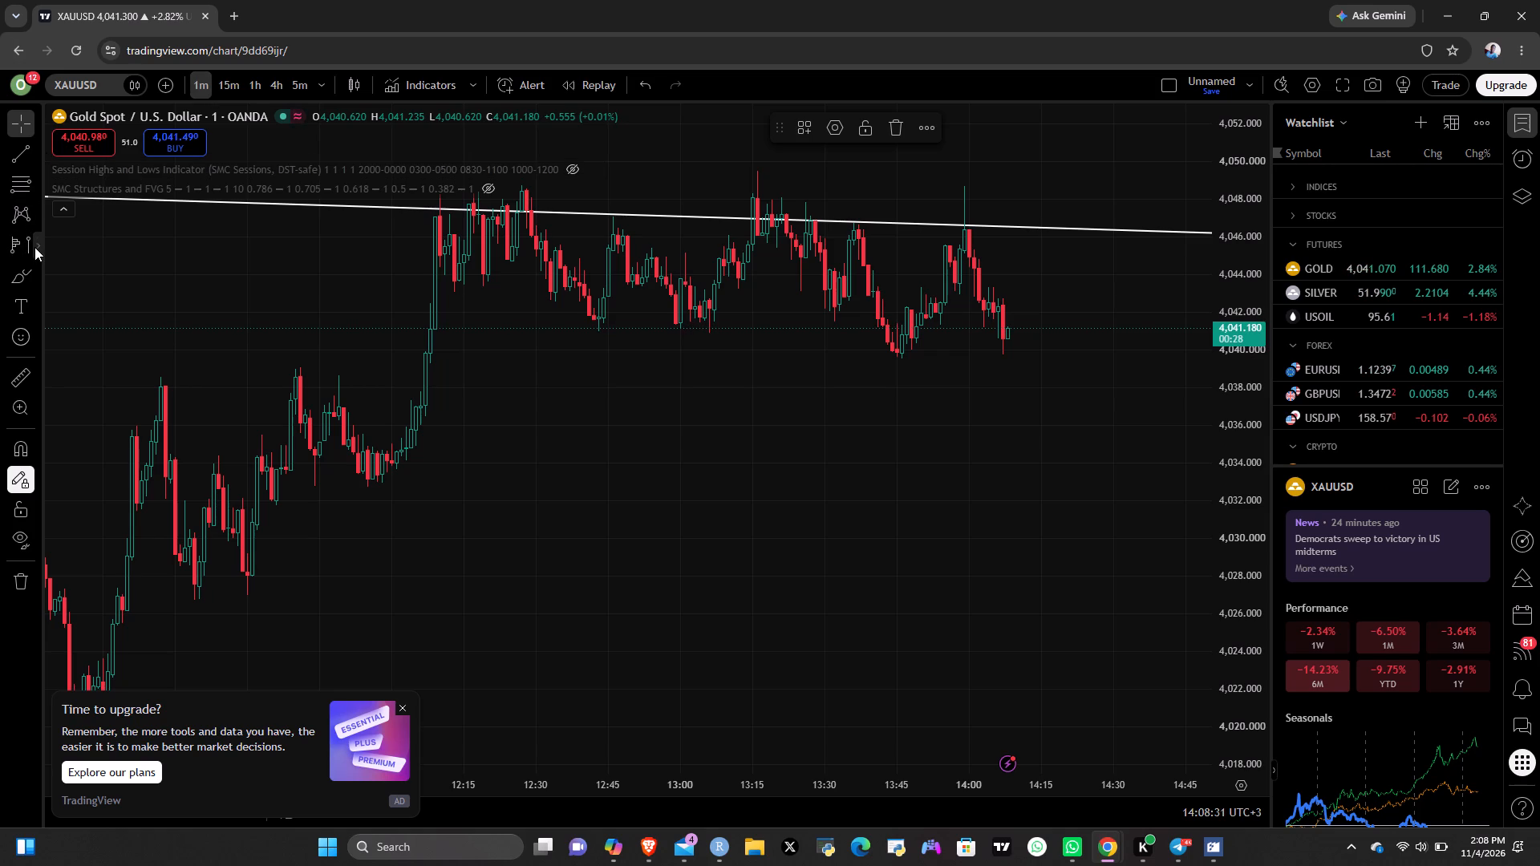
left_click(34, 247)
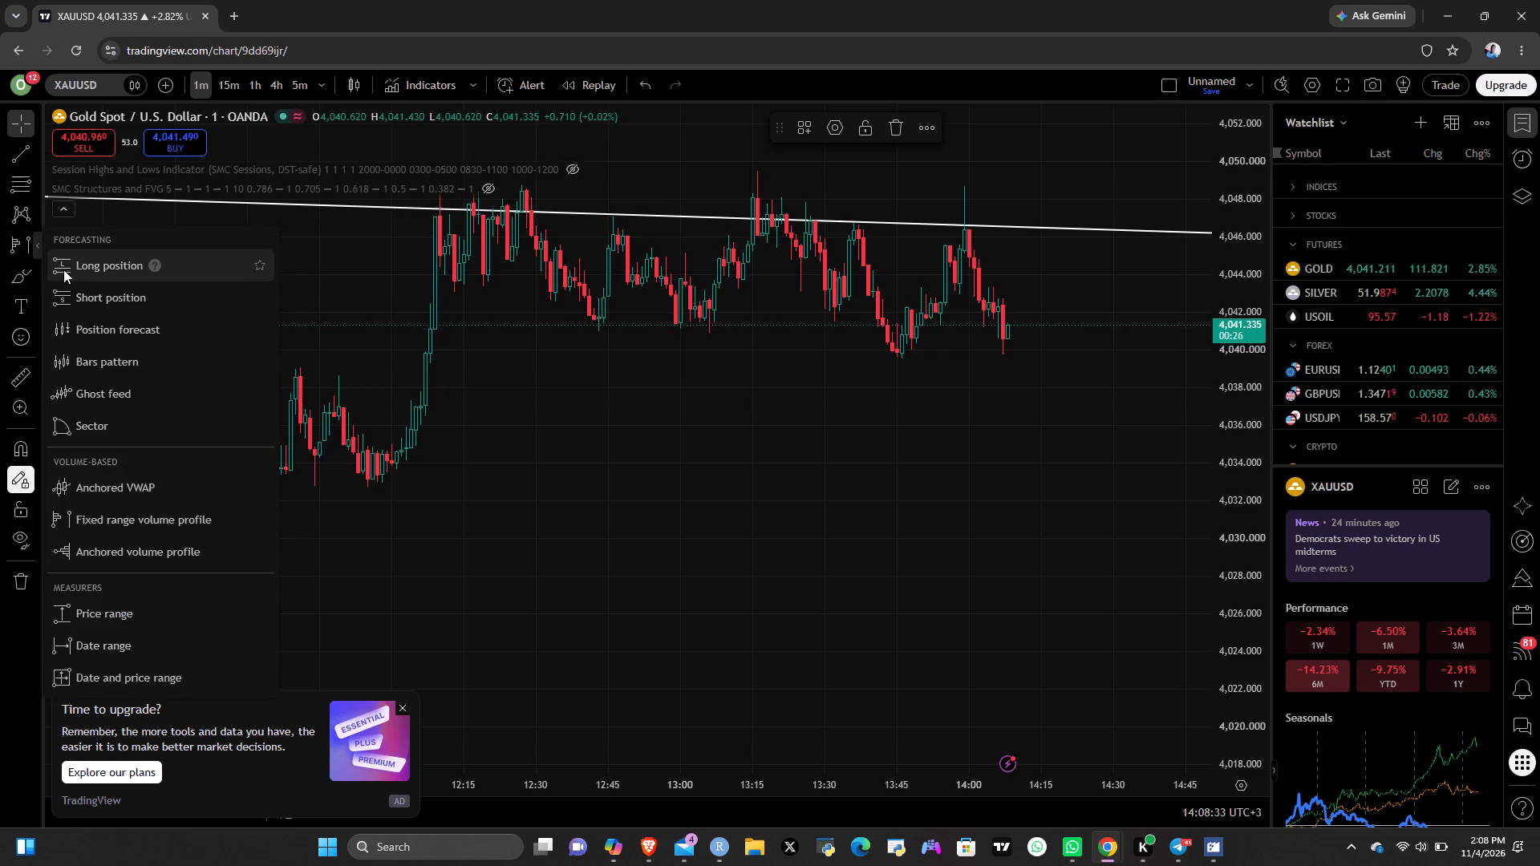
left_click(63, 269)
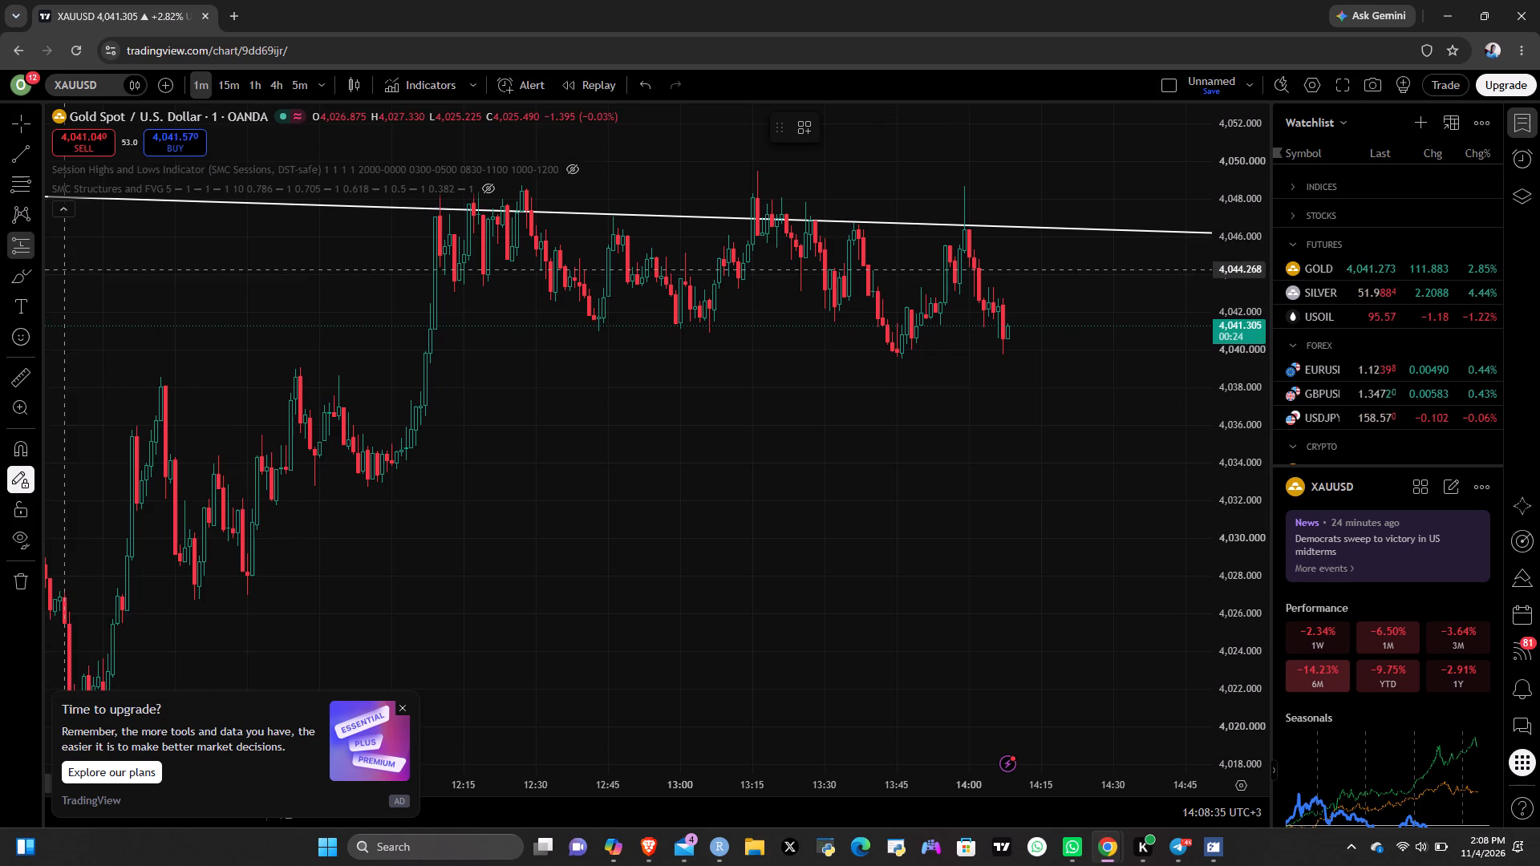
left_click(1005, 325)
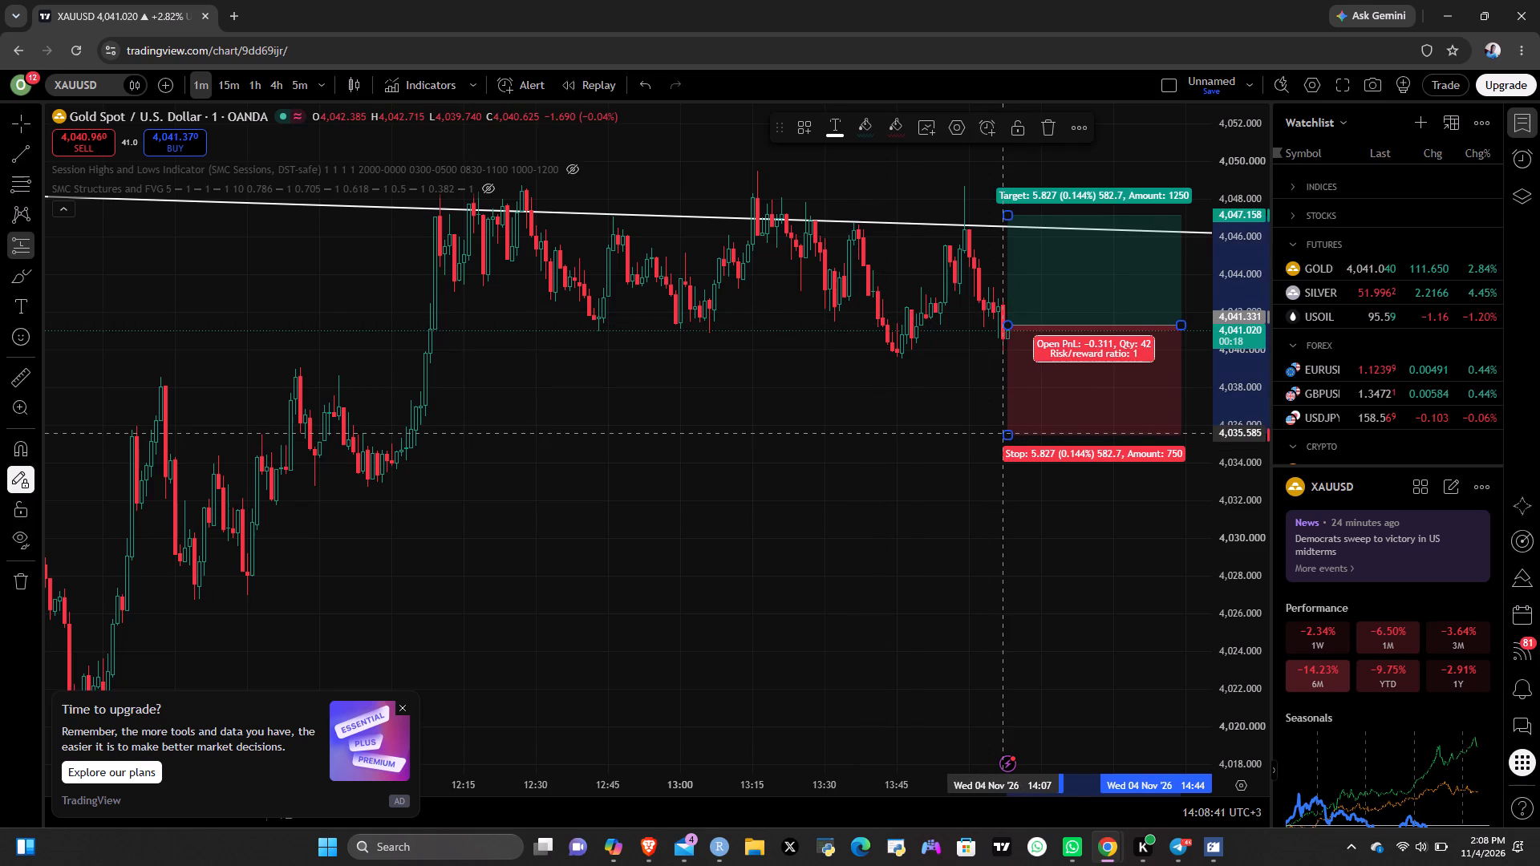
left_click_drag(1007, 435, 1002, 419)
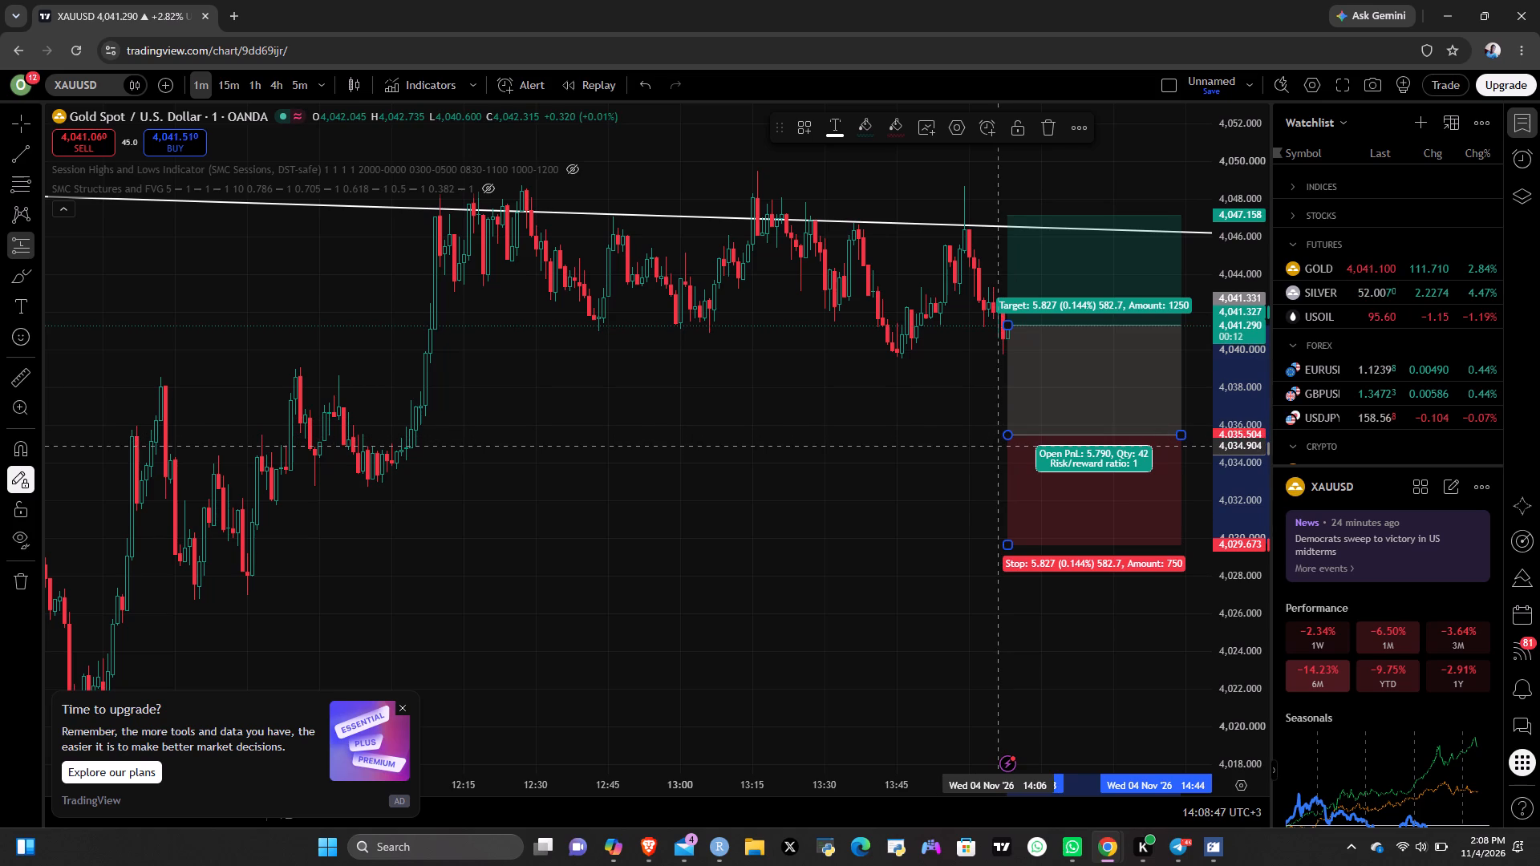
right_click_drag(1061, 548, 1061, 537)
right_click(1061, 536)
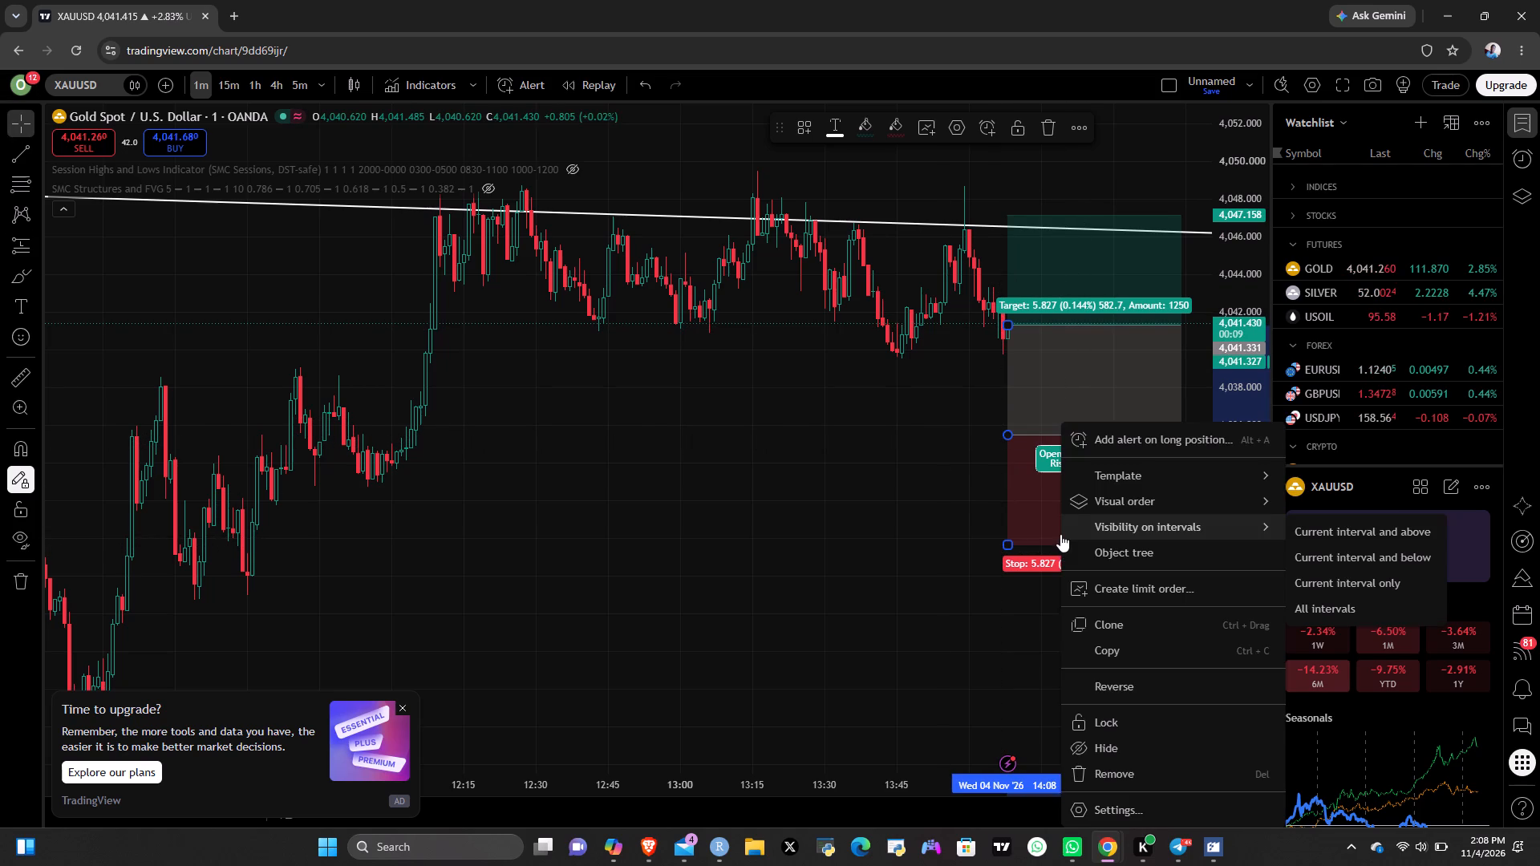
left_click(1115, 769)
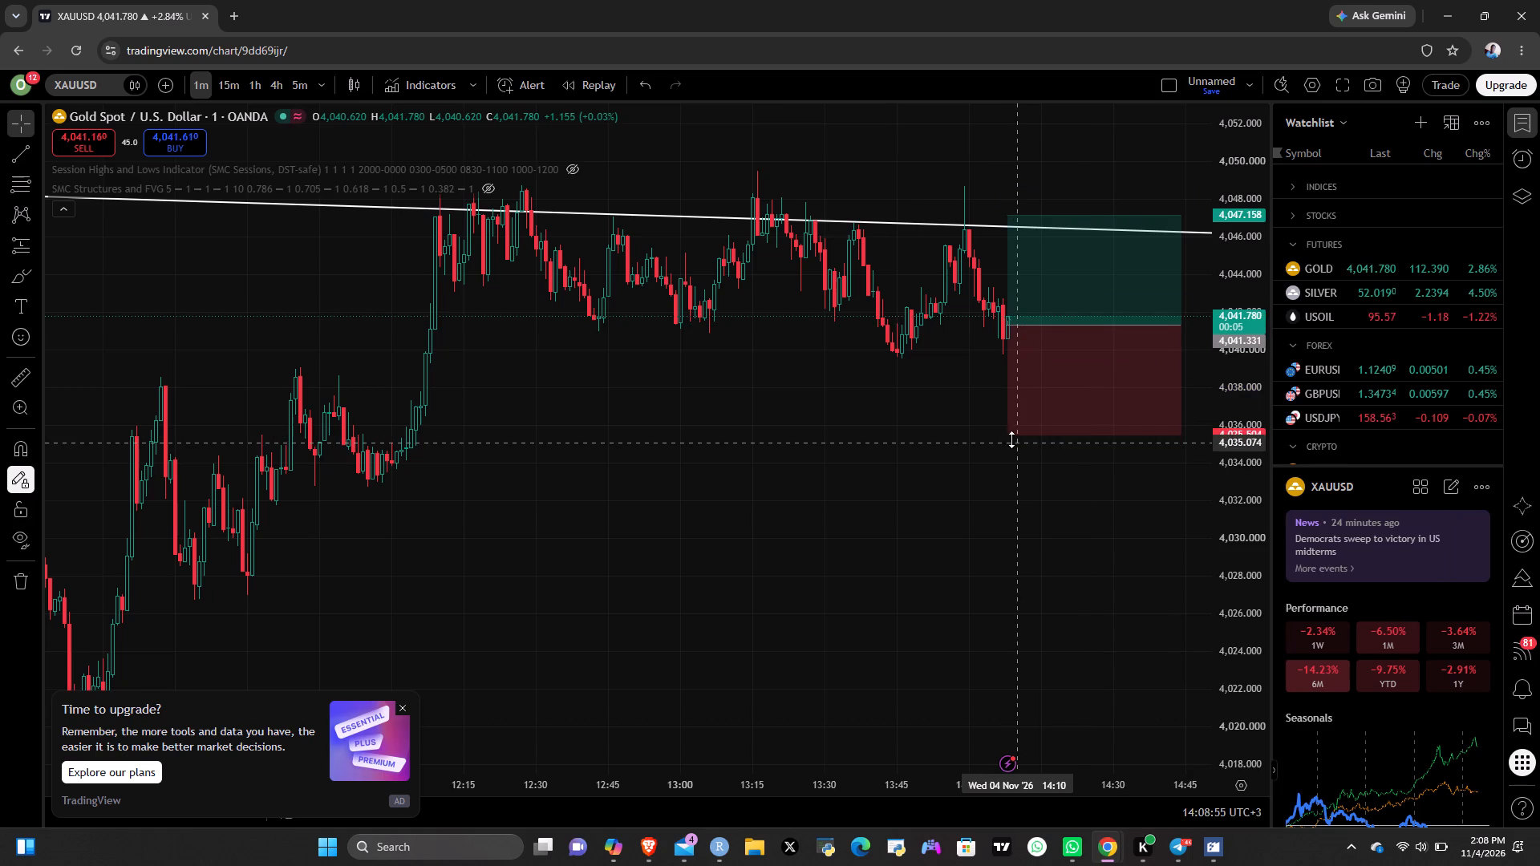
Tighten the long position's stop to about 4,040.565, just below its entry at the latest candle.
left_click_drag(1007, 438, 997, 361)
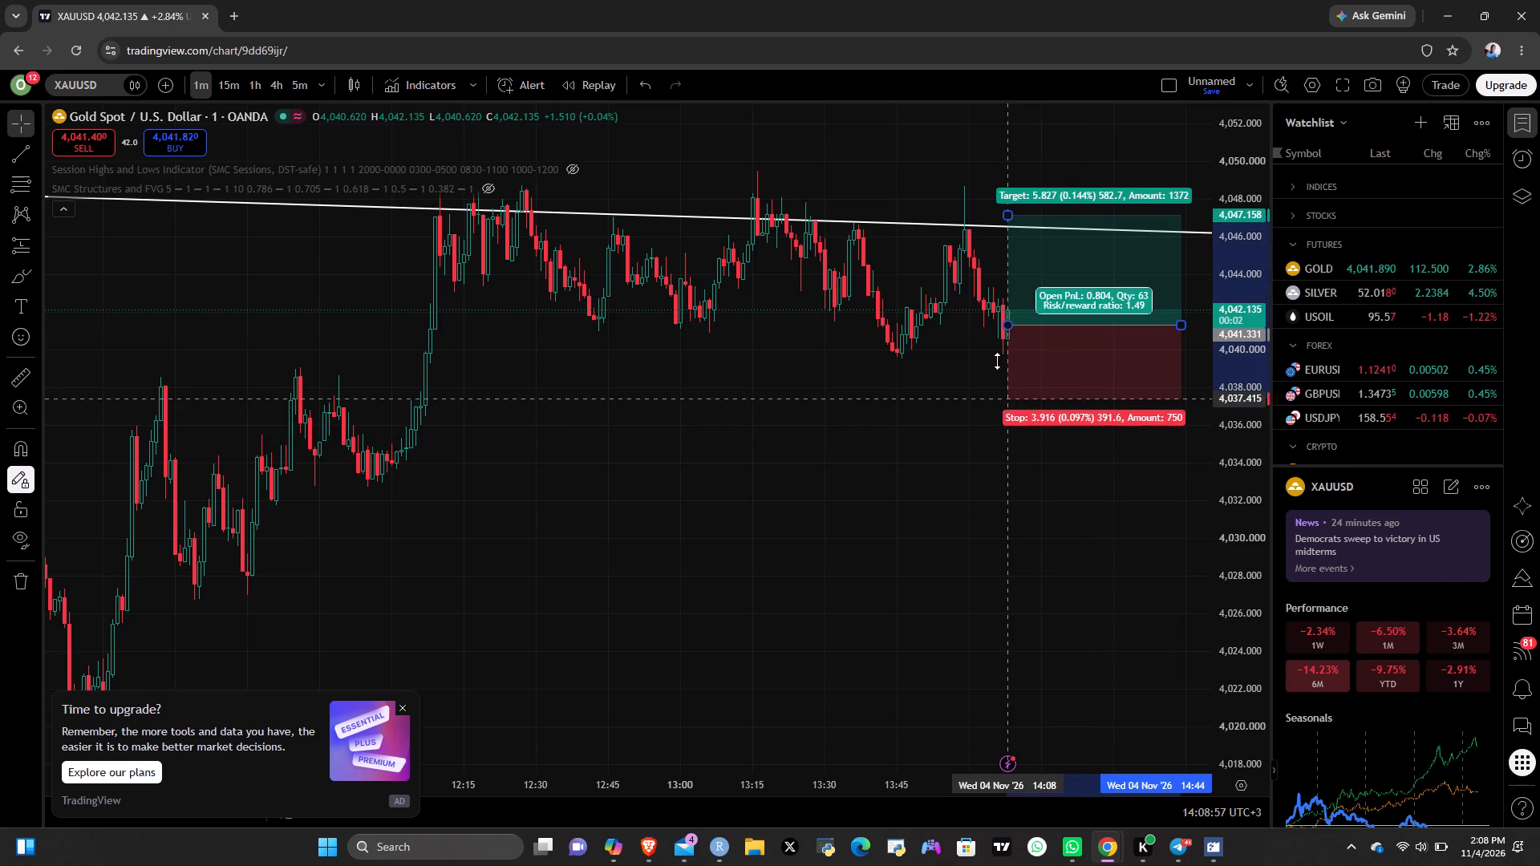
left_click_drag(997, 361, 997, 339)
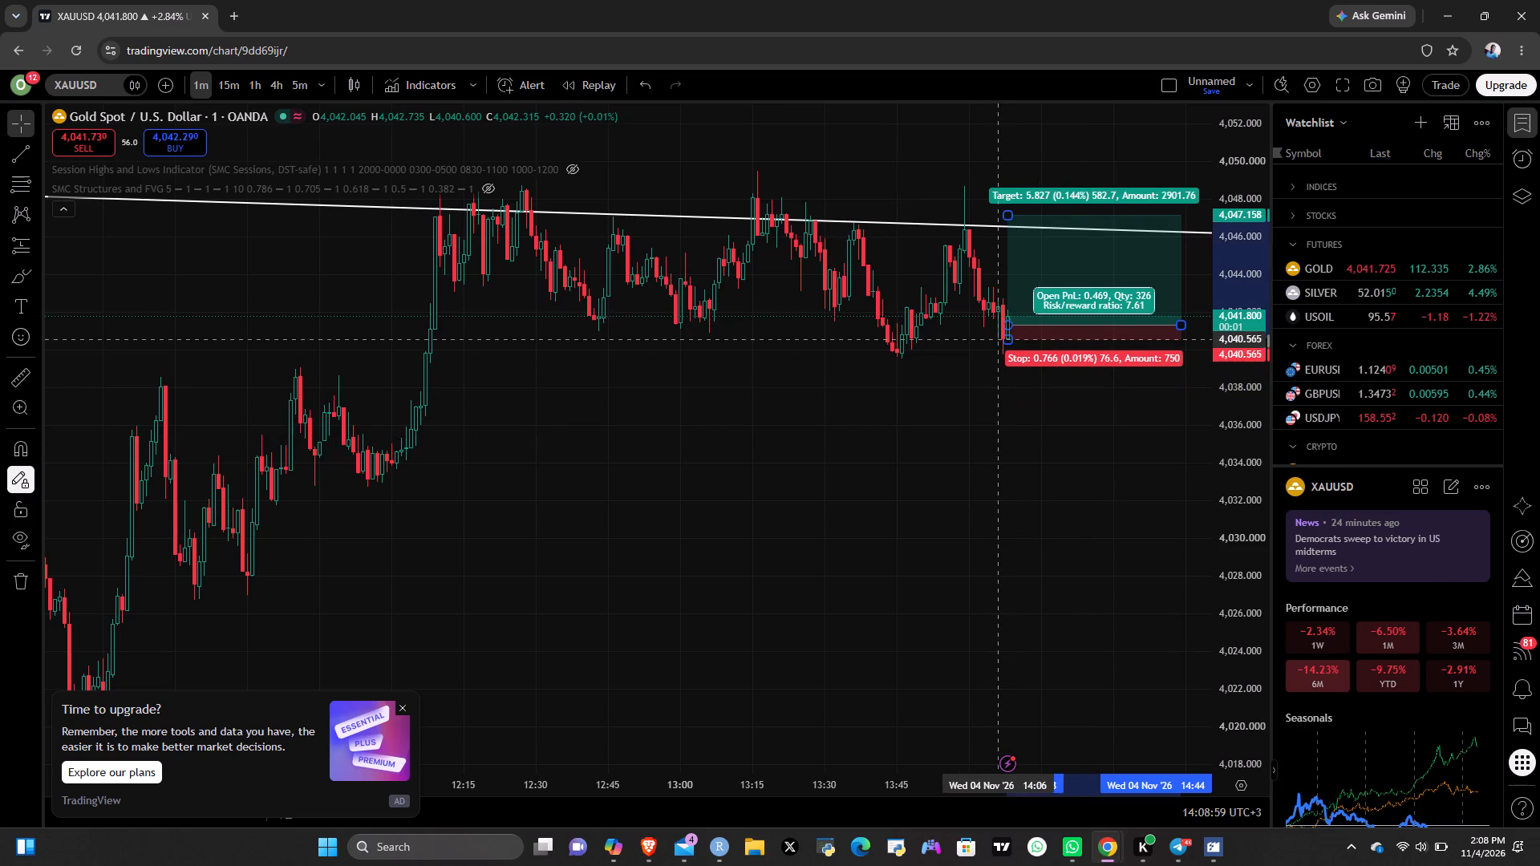
left_click(920, 490)
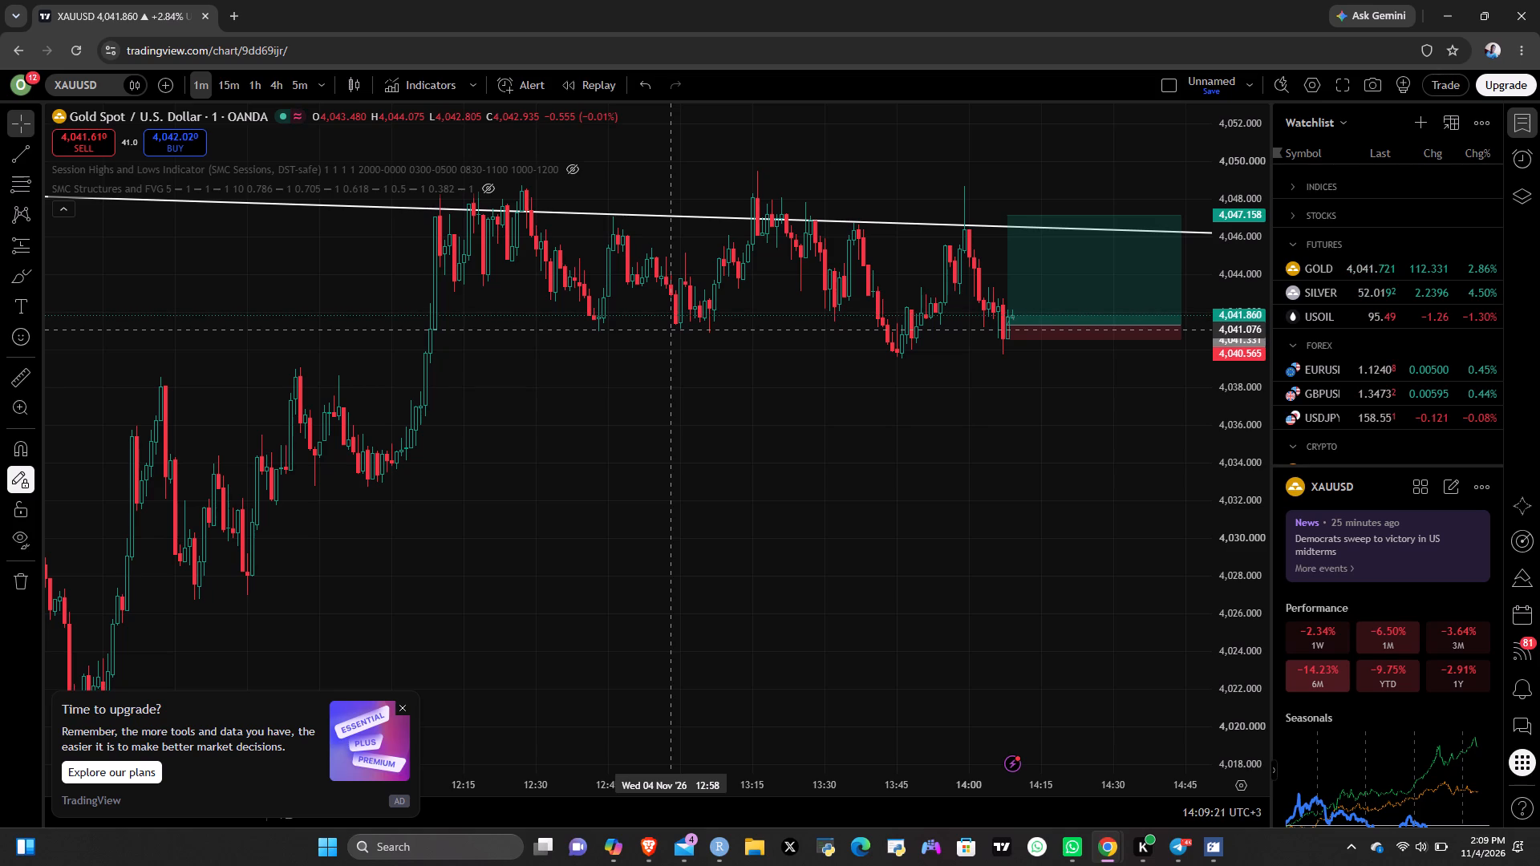
Examine the 4 November one-minute price action leading up to the long position and the descending trend line.
scroll(683, 336, "down", 18)
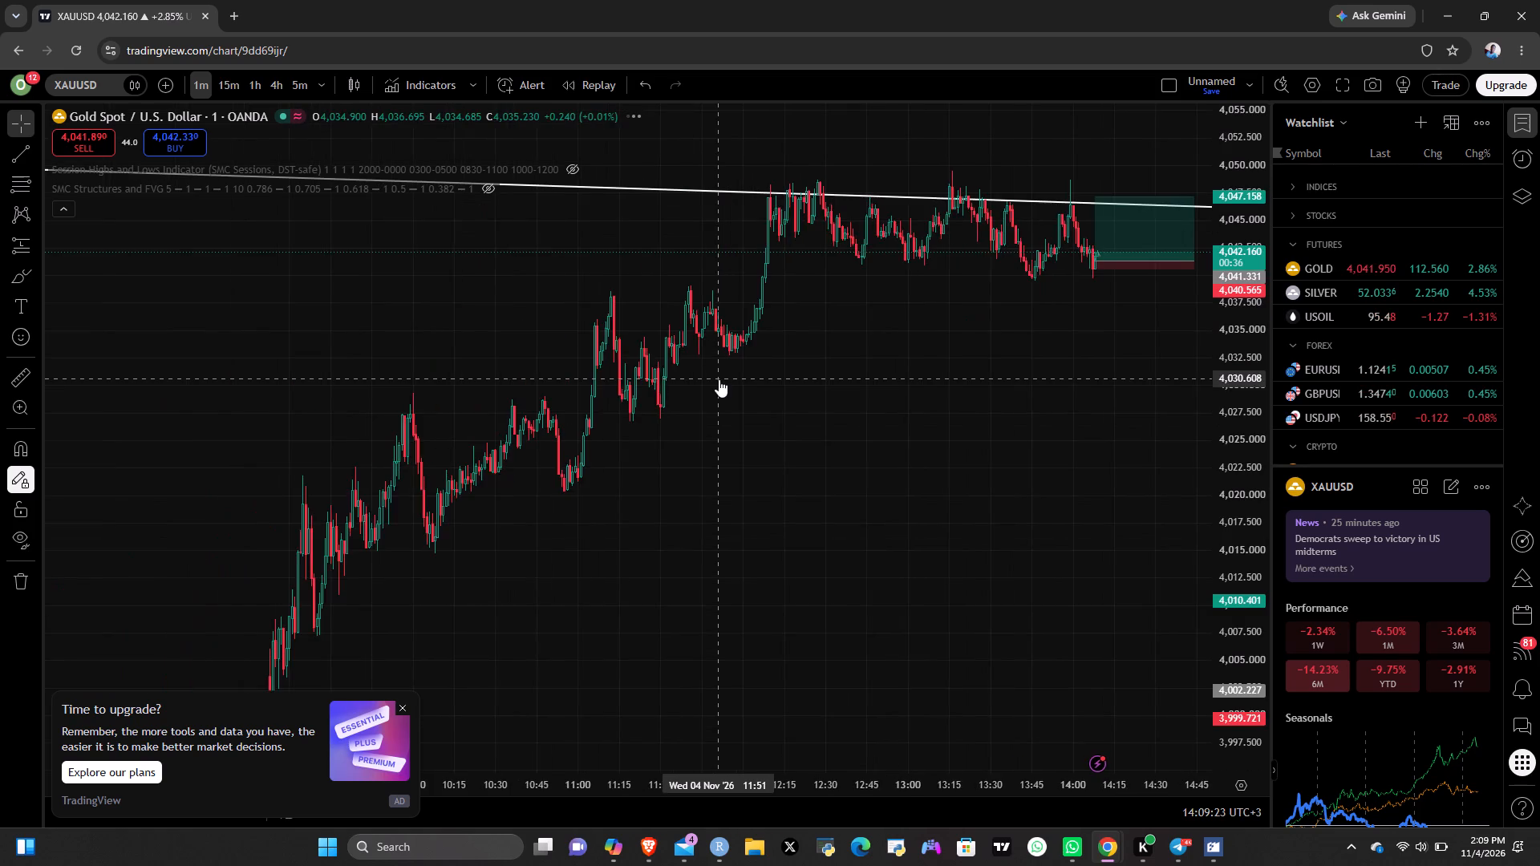
scroll(719, 379, "down", 4)
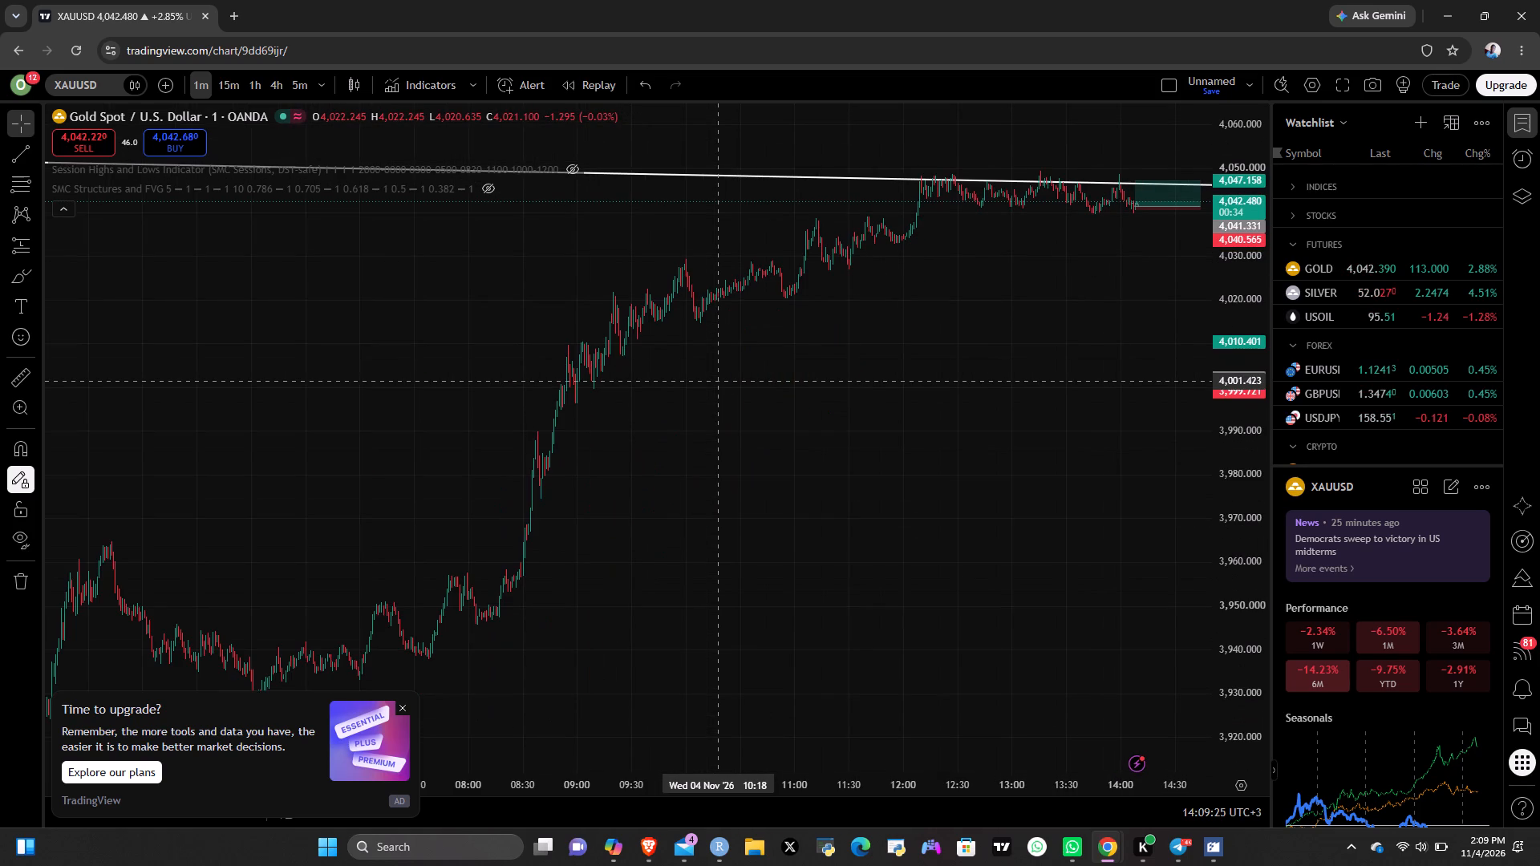
scroll(719, 381, "down", 10)
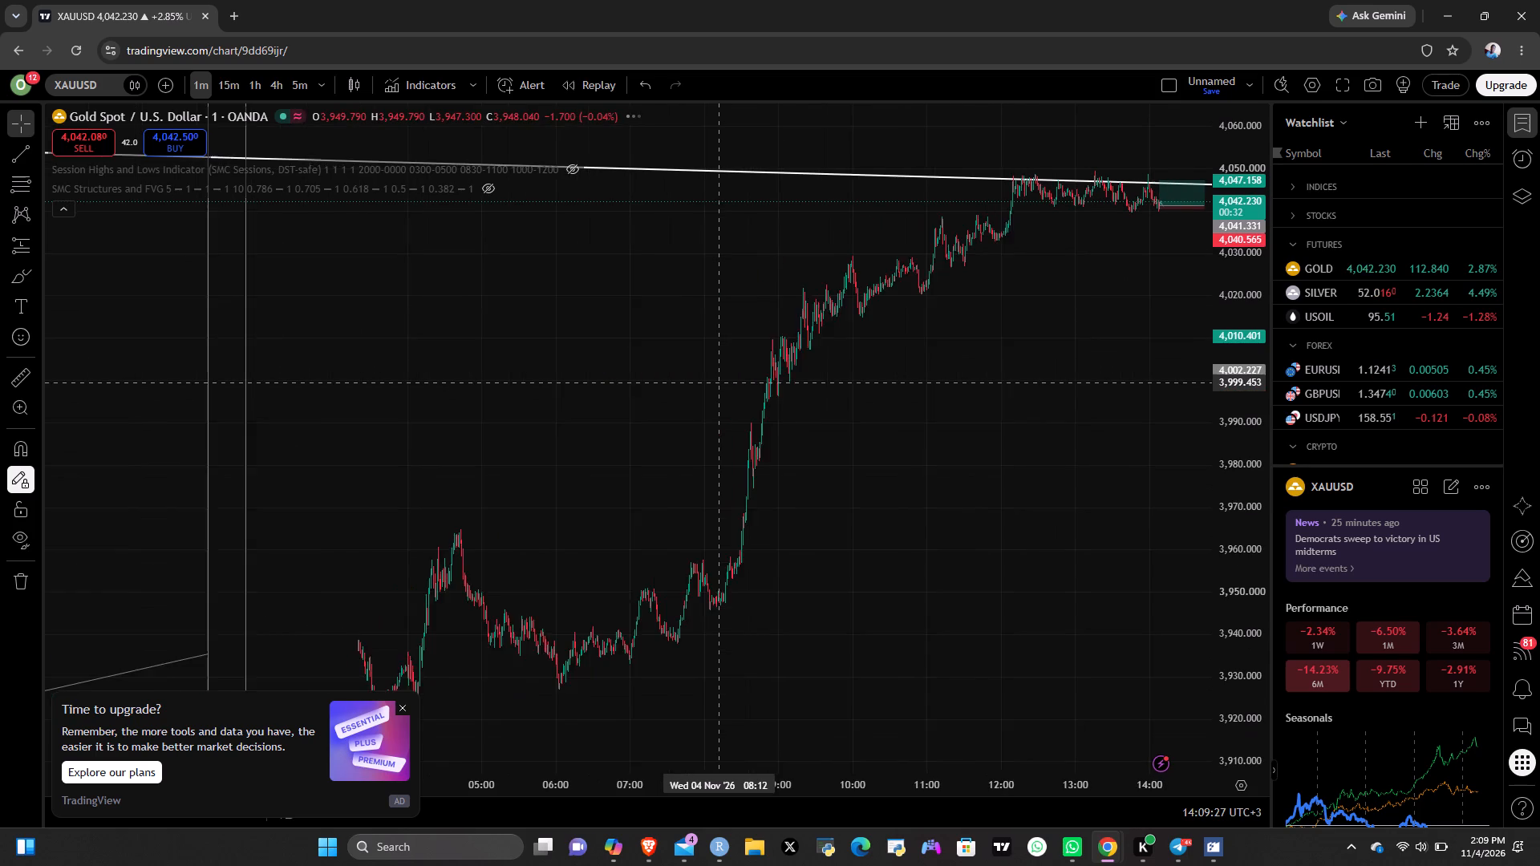
scroll(719, 383, "down", 6)
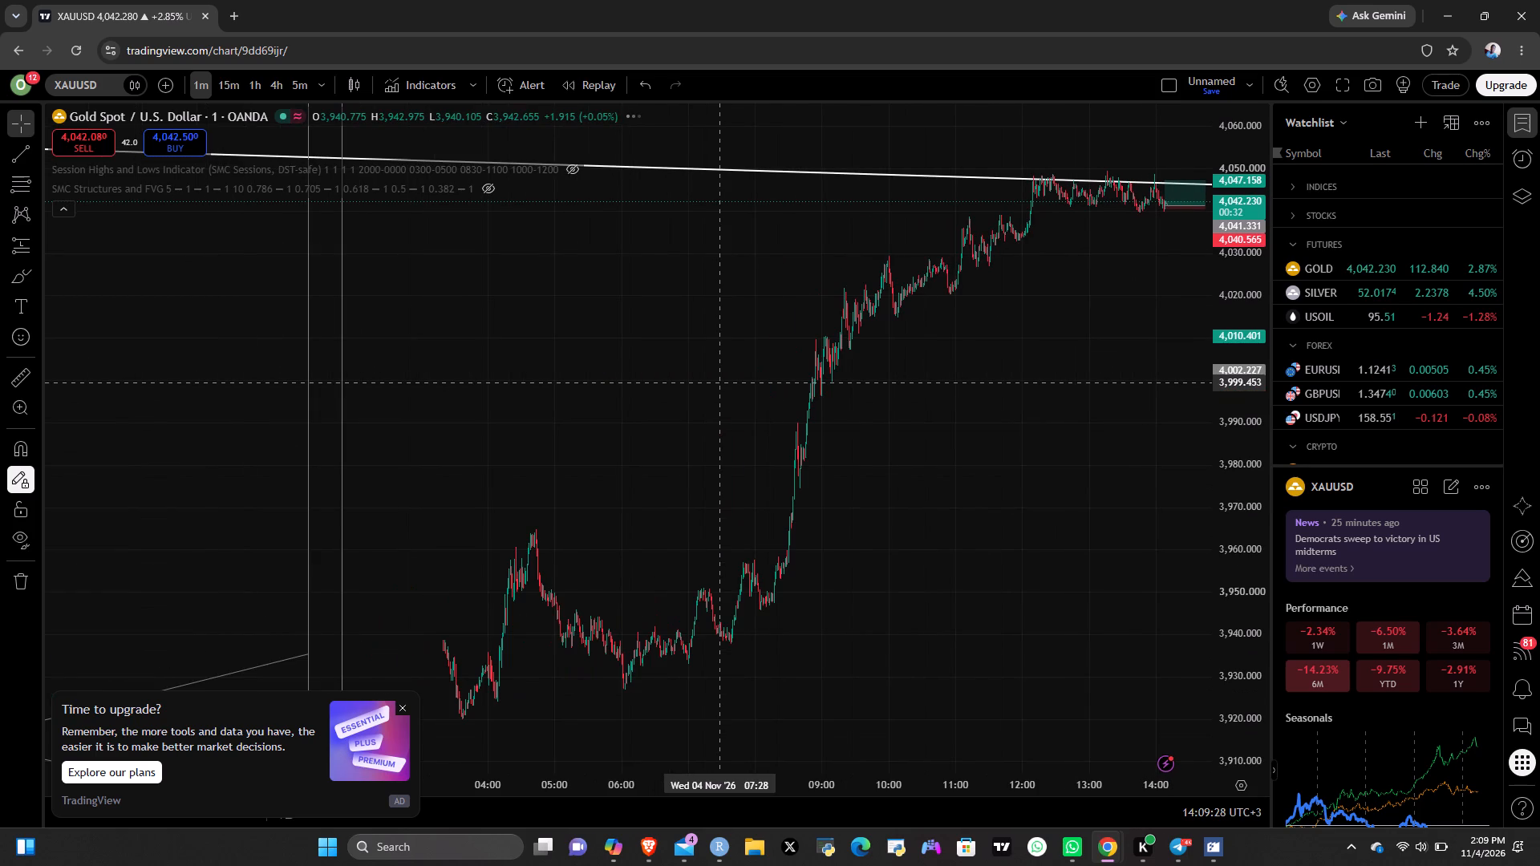
scroll(719, 383, "up", 17)
left_click_drag(1035, 358, 862, 549)
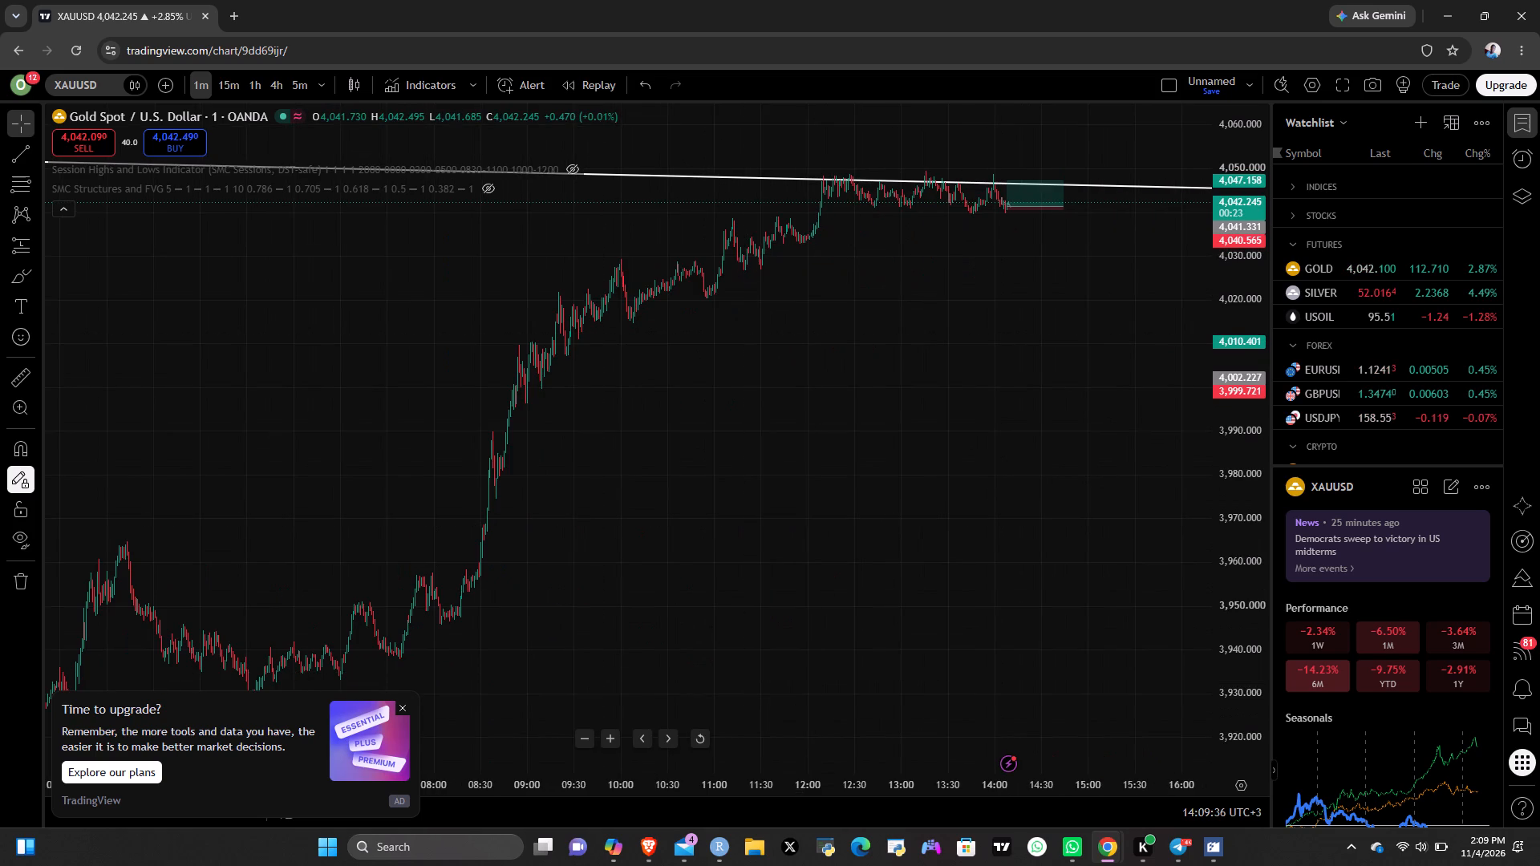
left_click(699, 739)
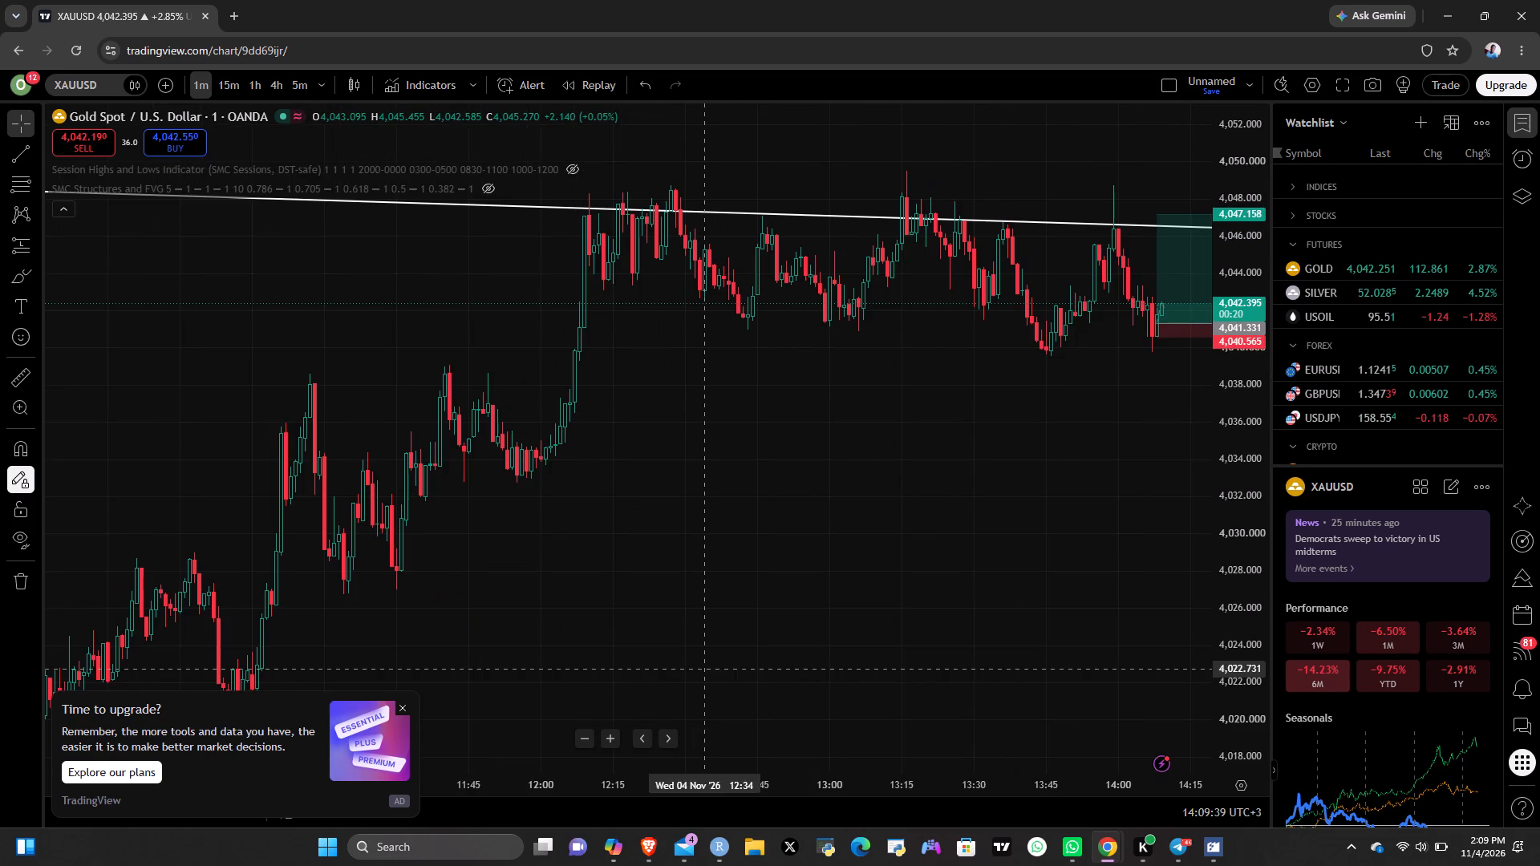
scroll(730, 525, "up", 4)
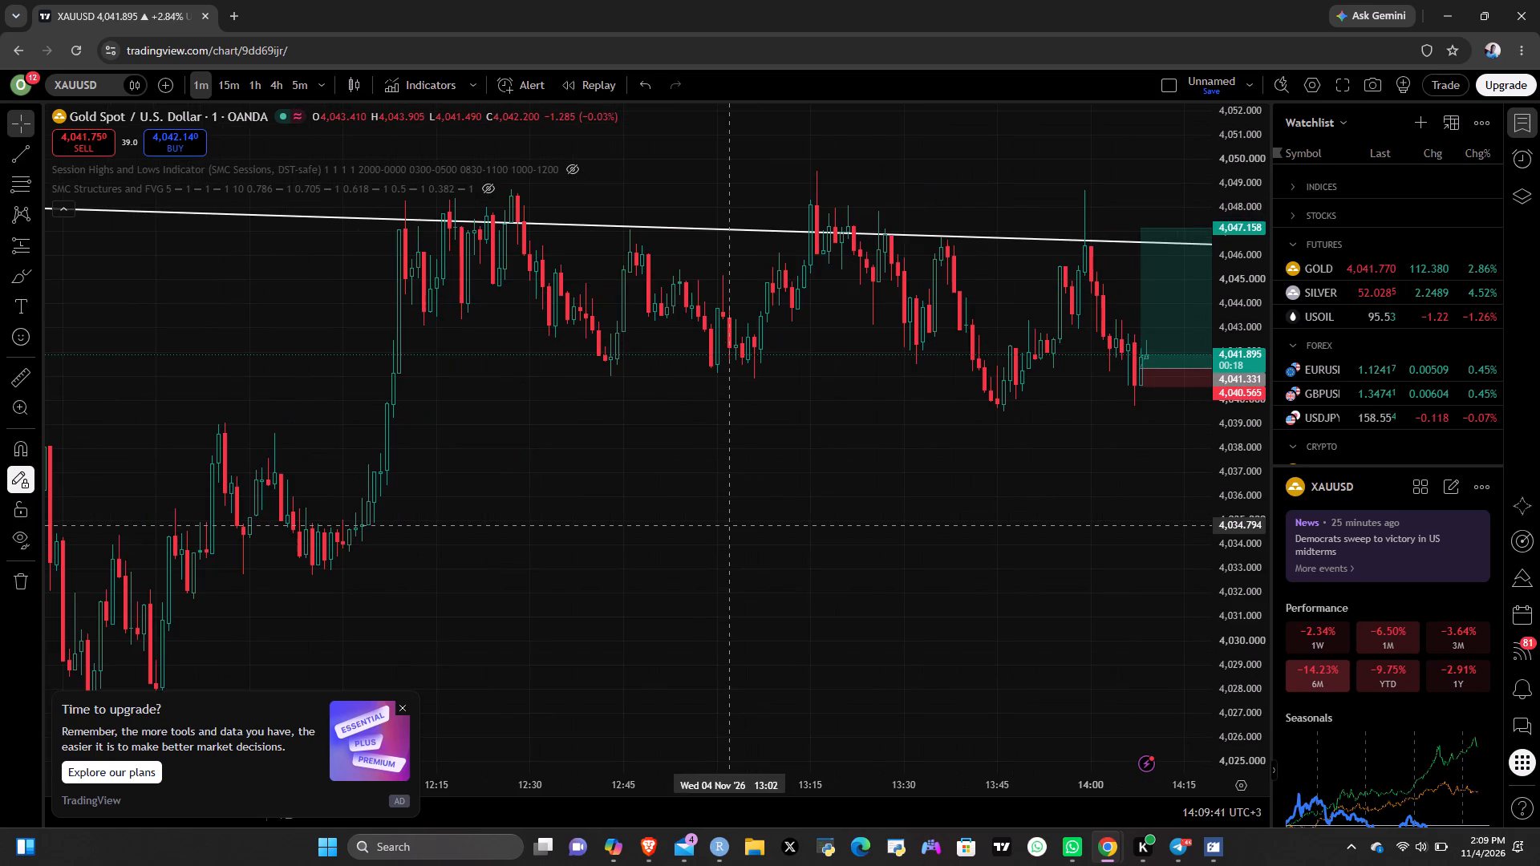
scroll(845, 508, "down", 8)
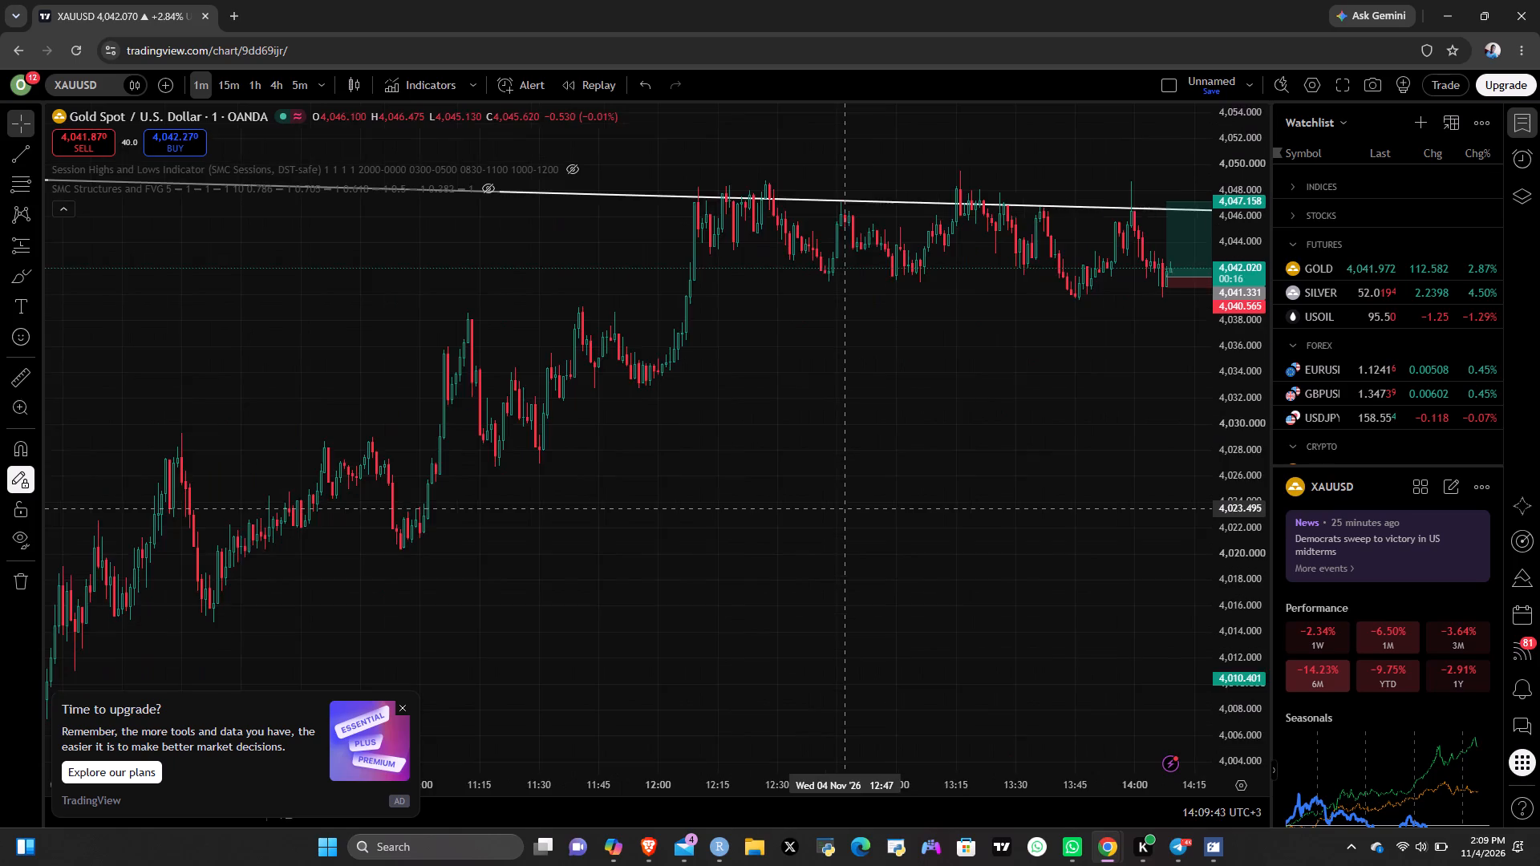
left_click_drag(929, 467, 756, 475)
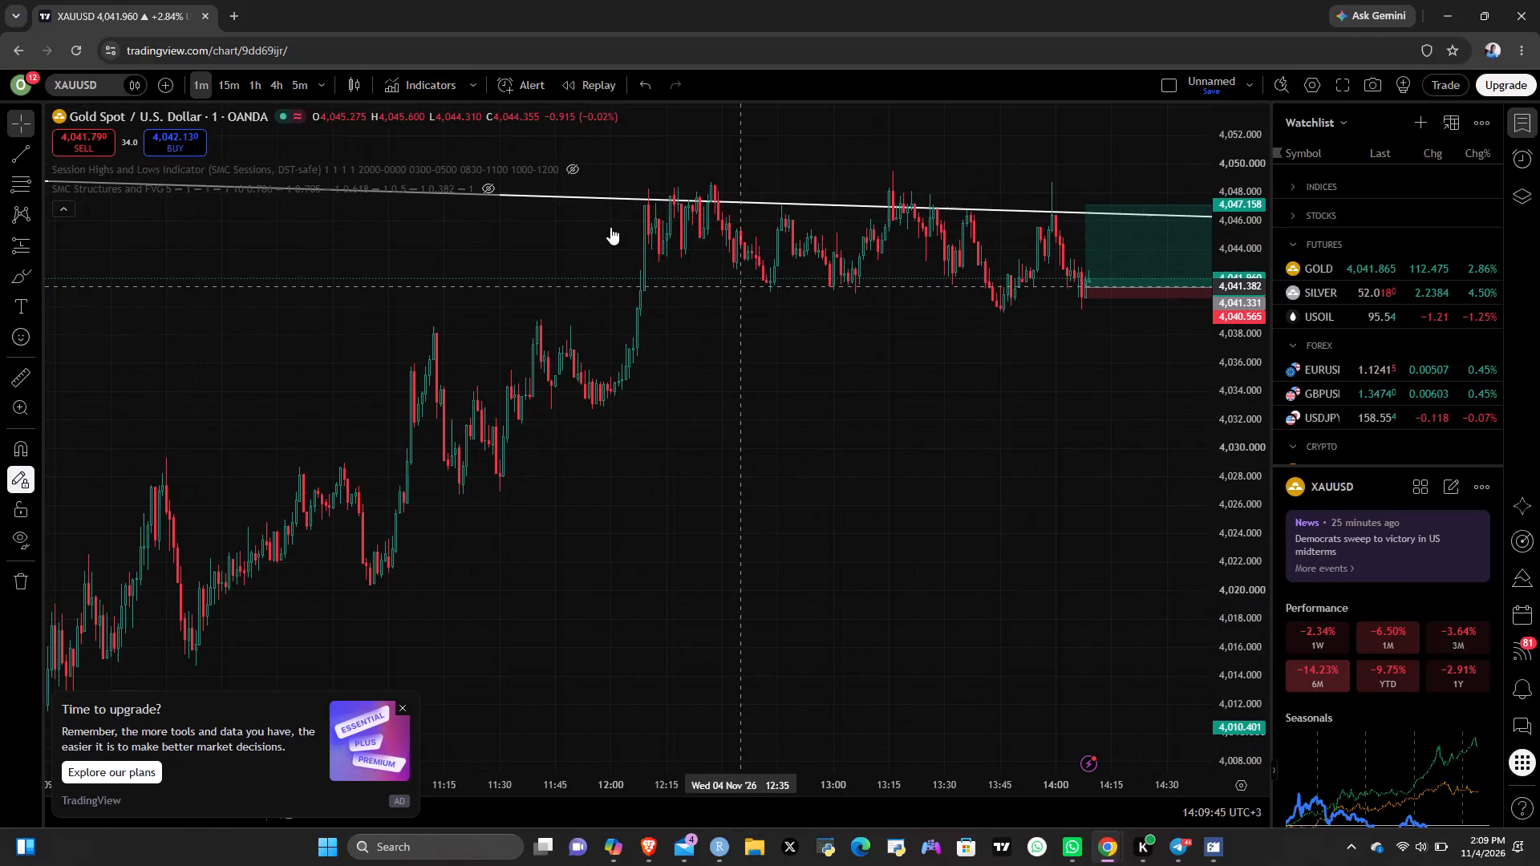